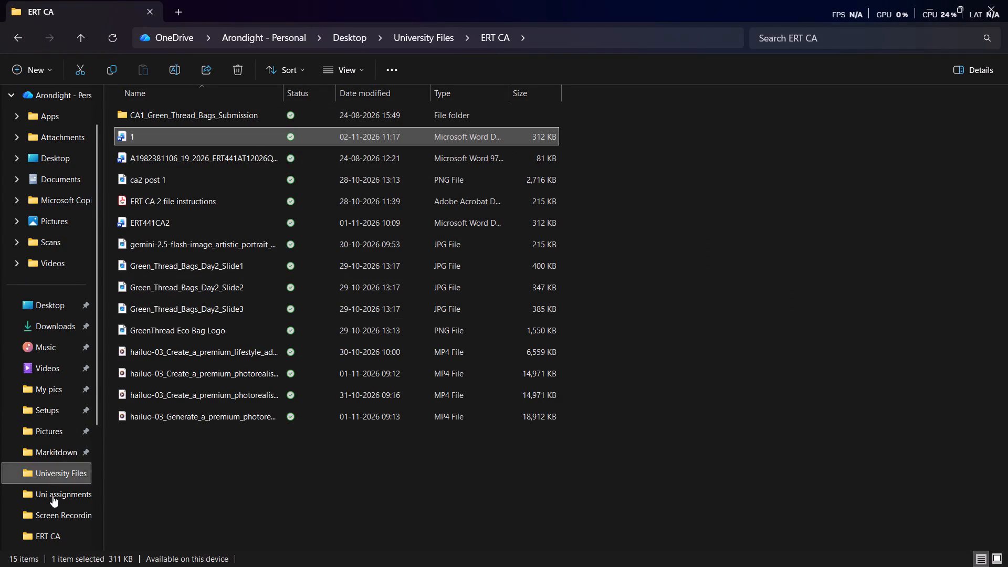
Return from the ERT CA folder to University Files and create a new folder there.
click(17, 39)
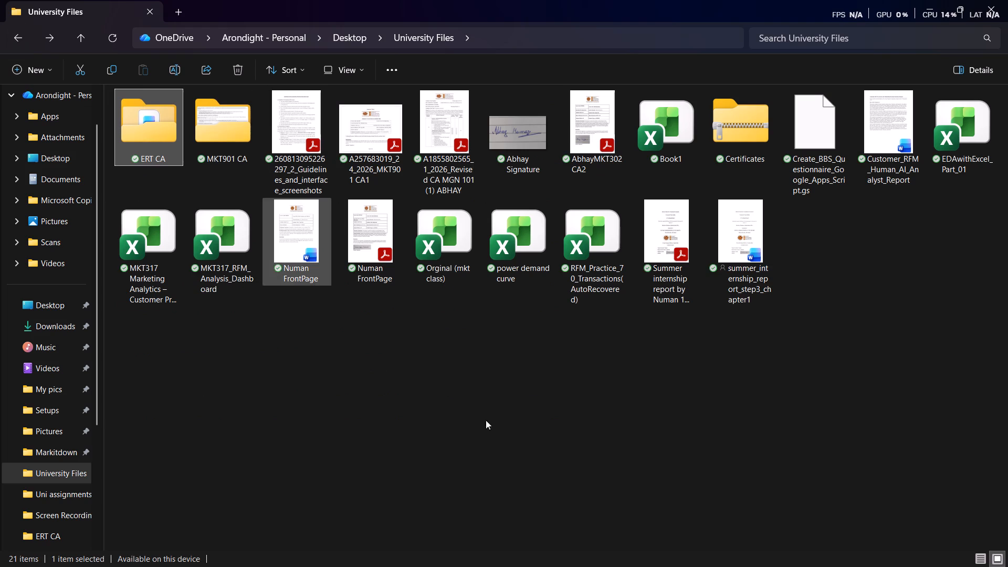
right_click(469, 409)
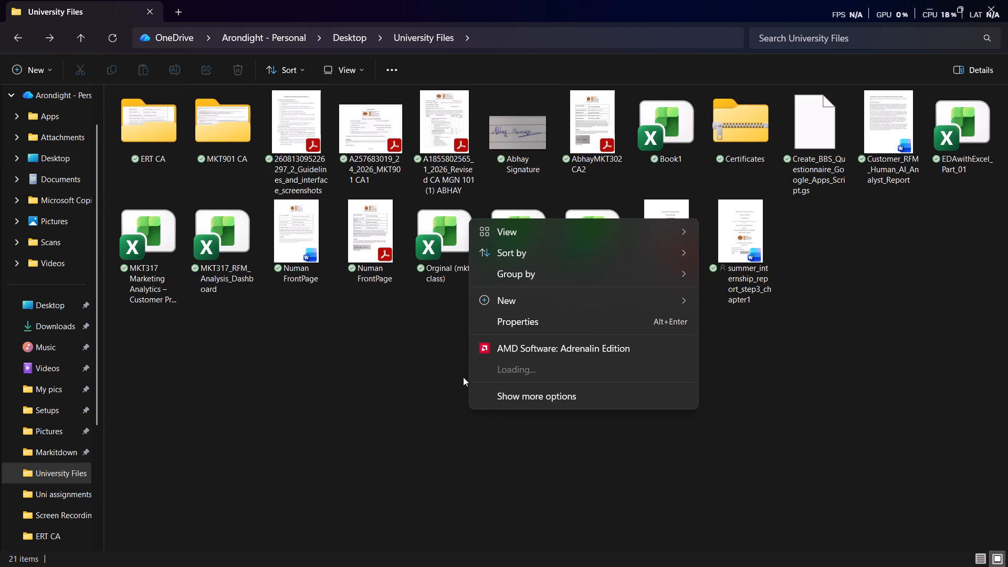
click(546, 303)
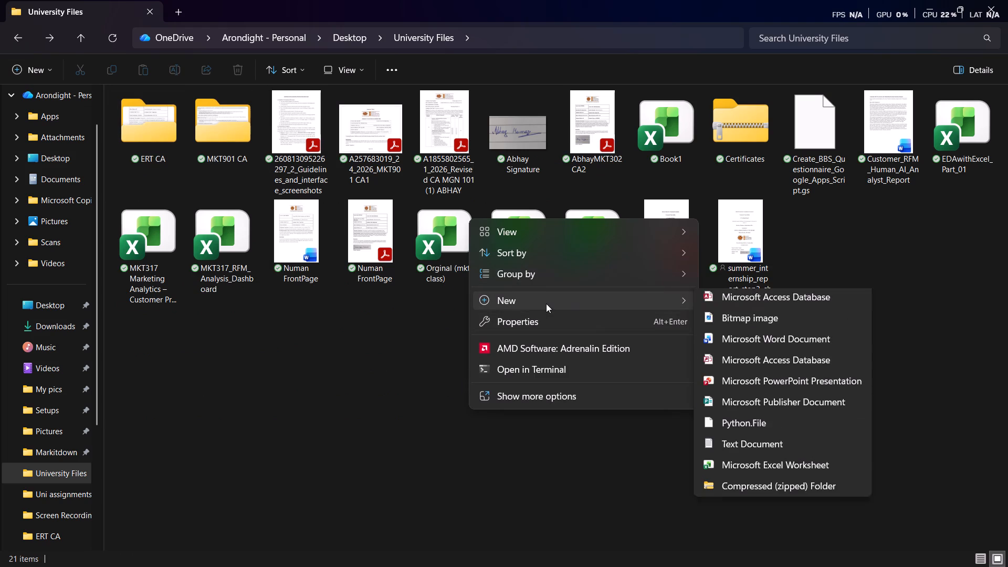
click(807, 302)
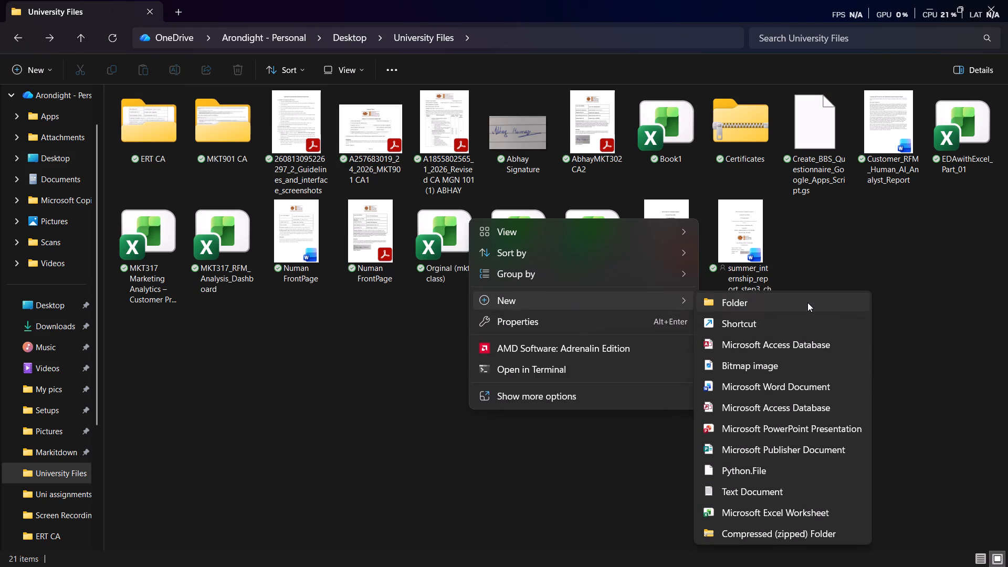
Name the new folder in University Files MKT317(Excel).
text(MKT)
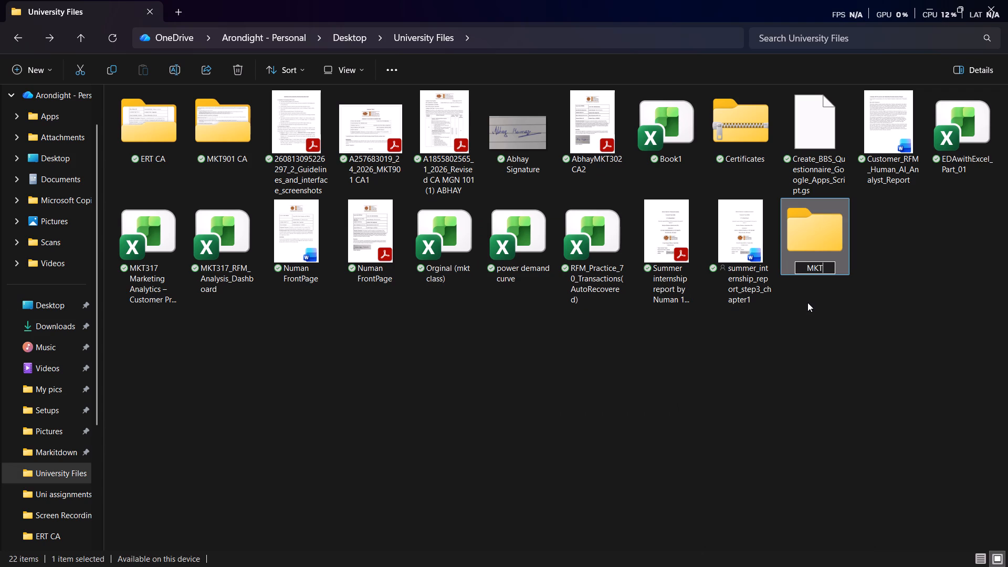
text(317)
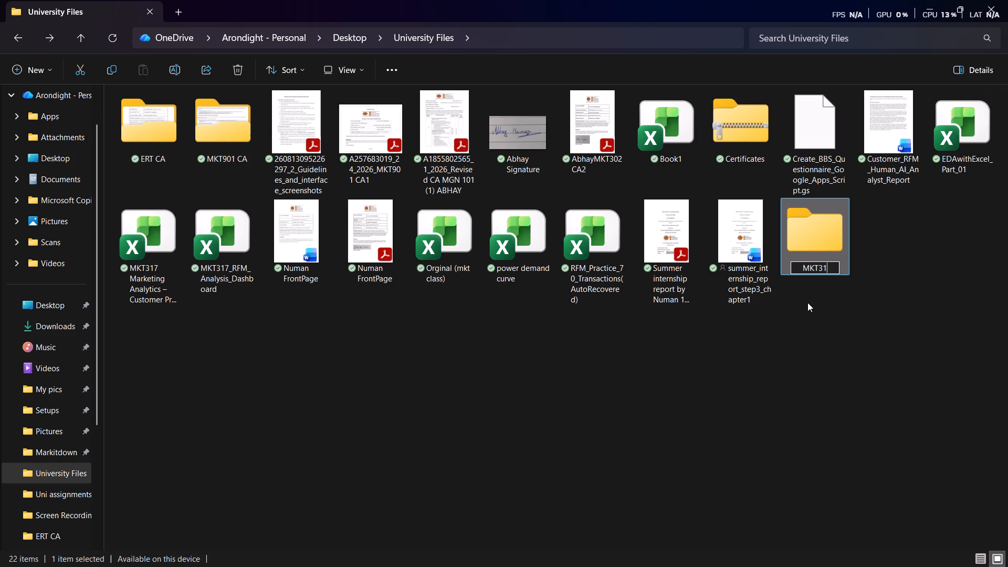
key(shift+parenleft)
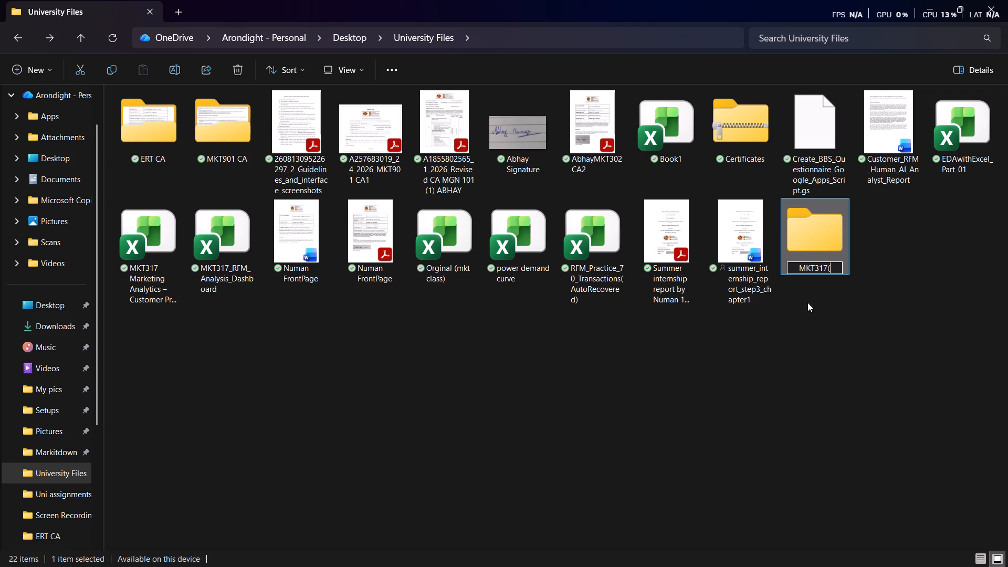
text(Excelk)
key(BackSpace)
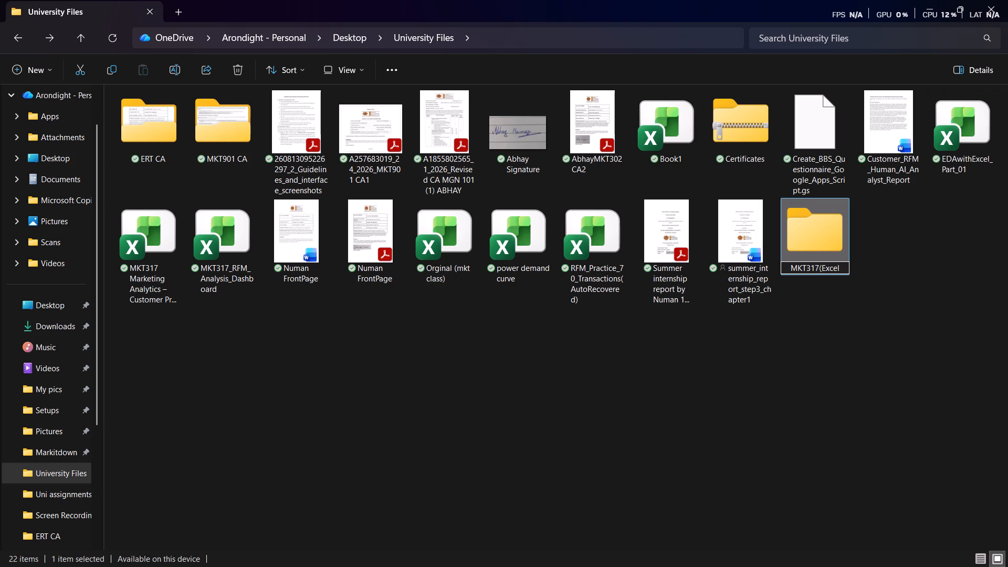
key(shift+parenright)
key(Return)
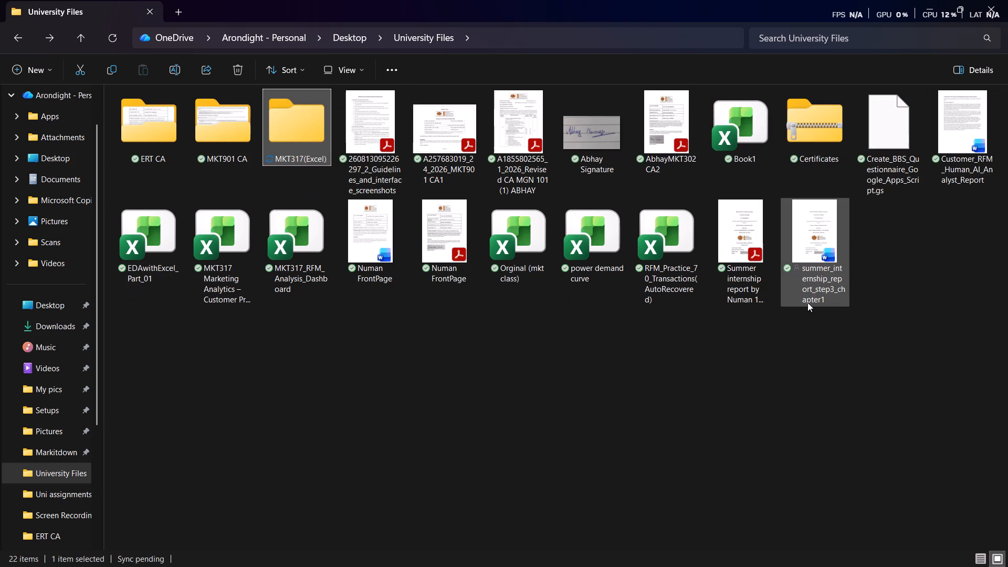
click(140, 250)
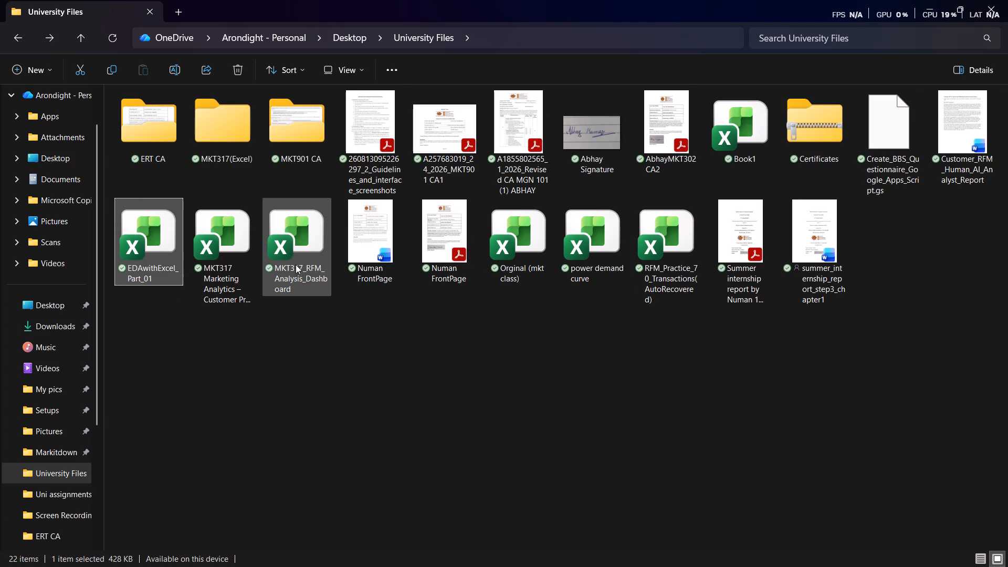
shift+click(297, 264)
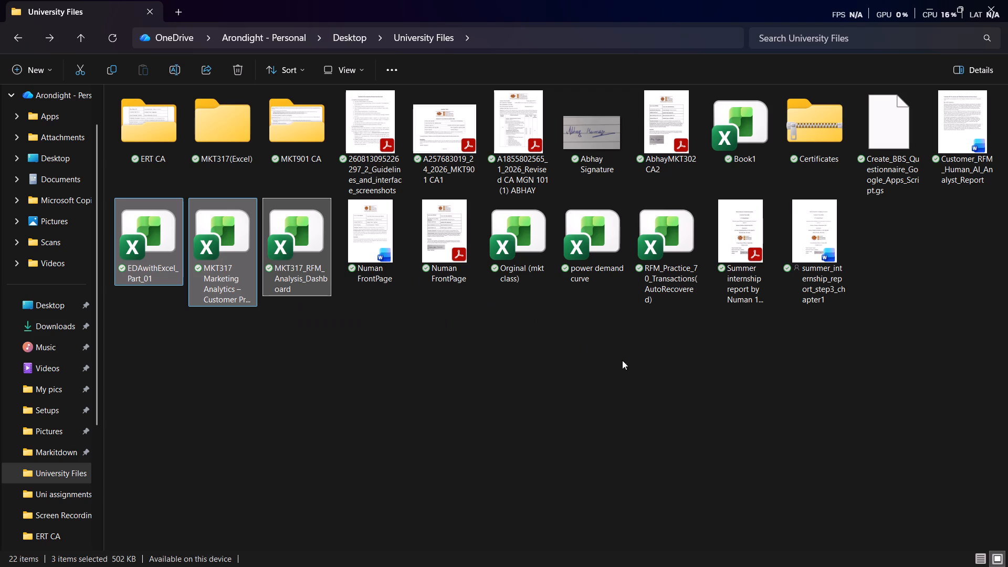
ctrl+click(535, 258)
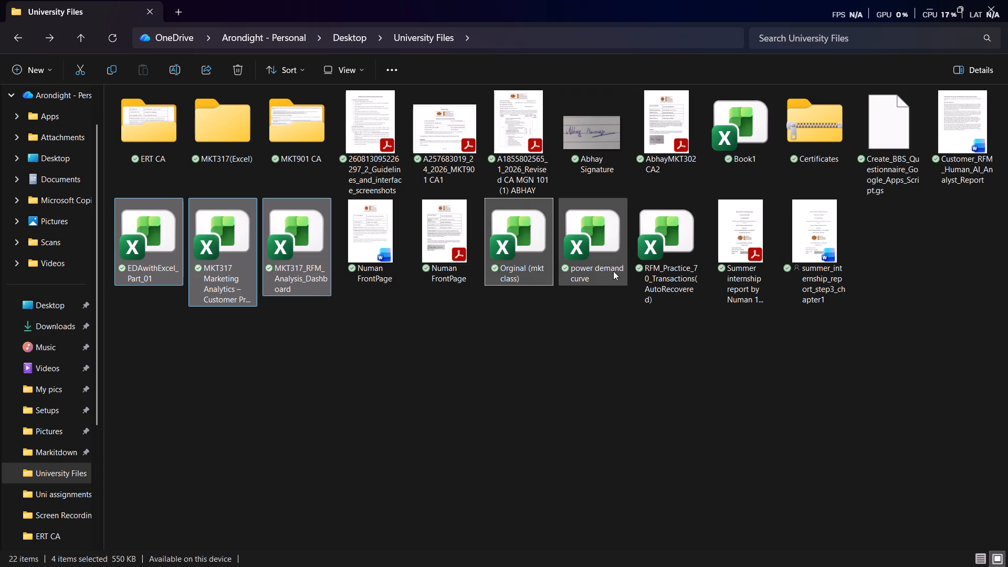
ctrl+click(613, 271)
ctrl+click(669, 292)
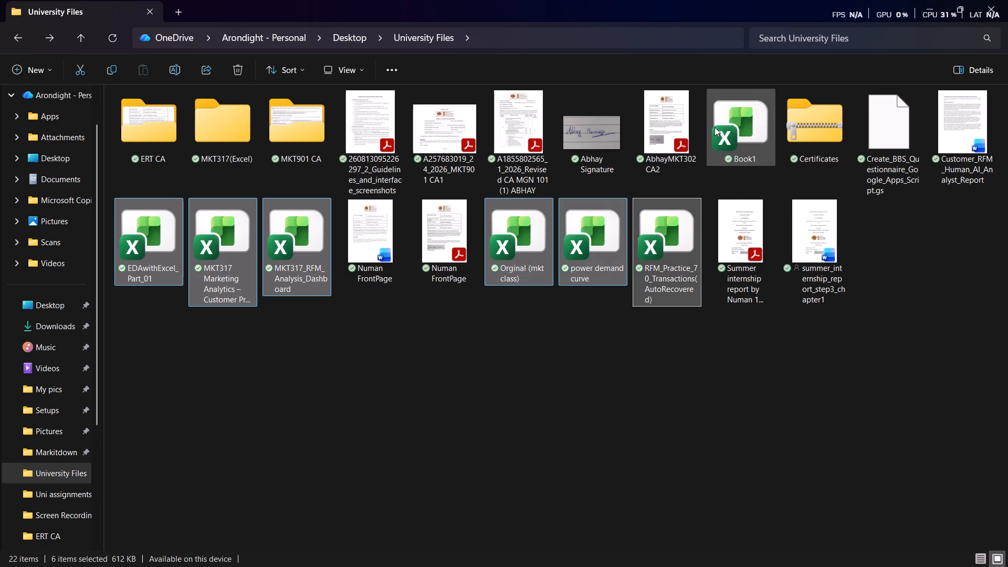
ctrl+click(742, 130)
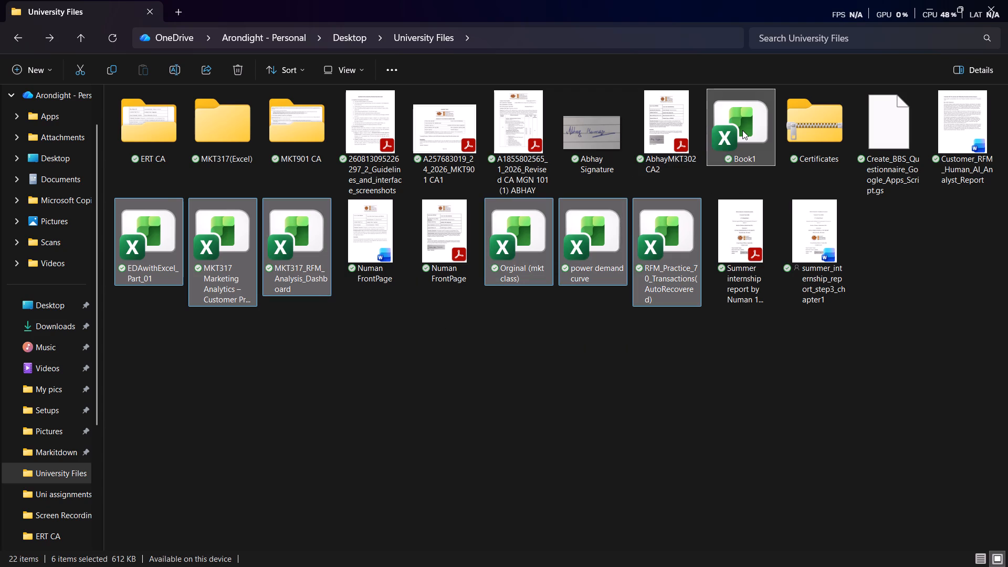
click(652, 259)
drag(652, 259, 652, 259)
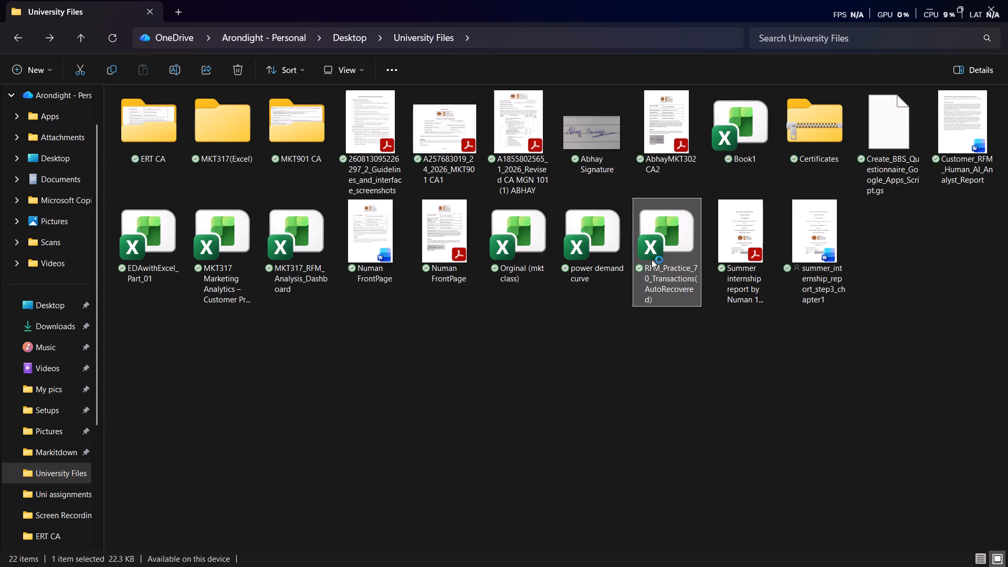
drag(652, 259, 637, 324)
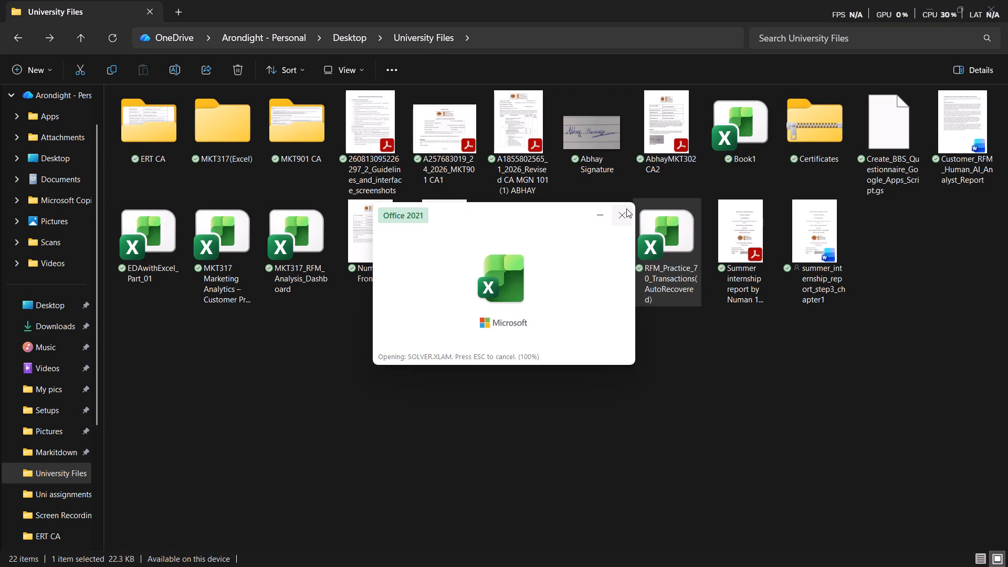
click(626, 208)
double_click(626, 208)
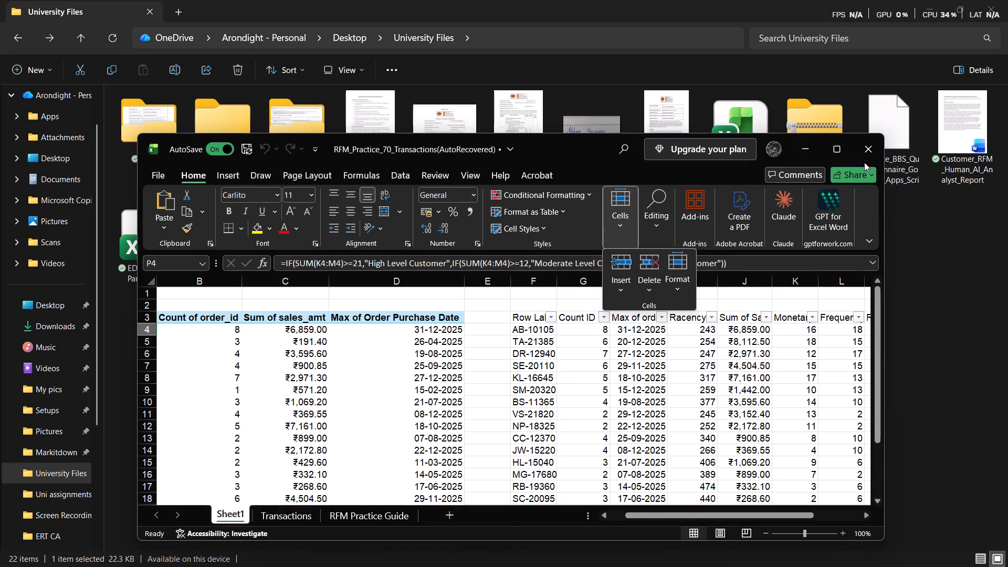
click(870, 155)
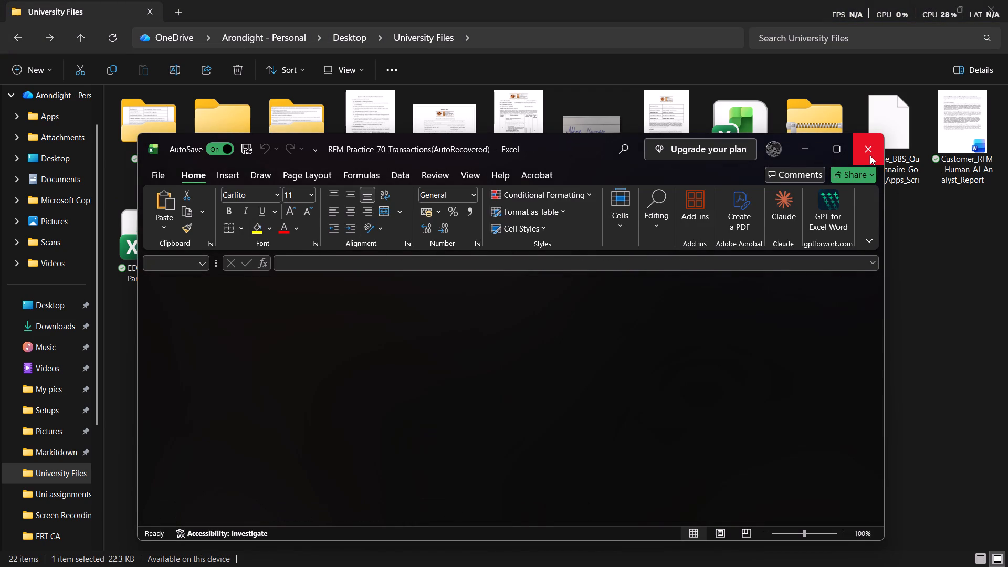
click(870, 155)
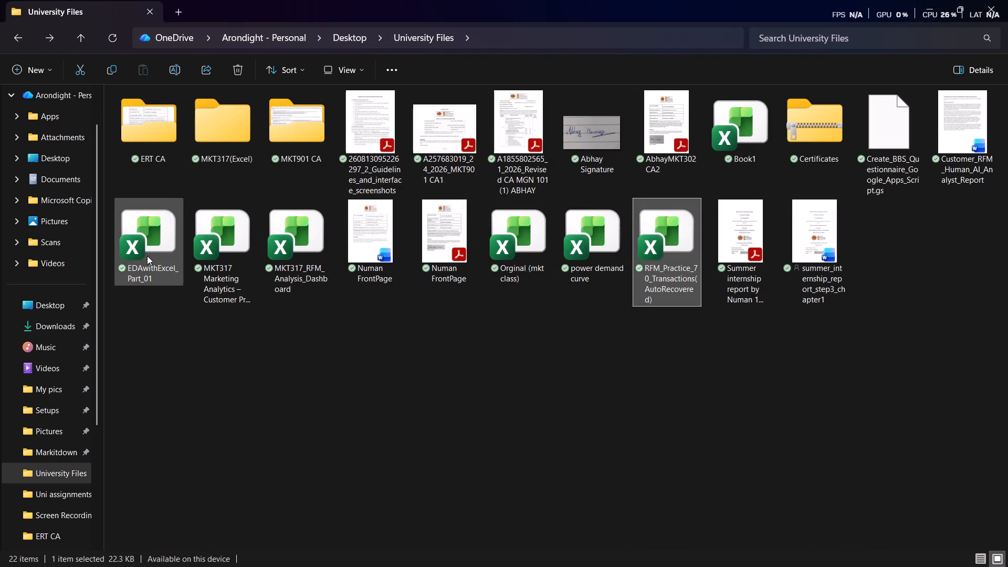
Select the seven Excel workbooks in University Files, from EDAwithExcel_Part_01 and the two MKT317 files through RFM_Practice_70_Transactions, plus Book1.
click(147, 256)
shift+click(282, 250)
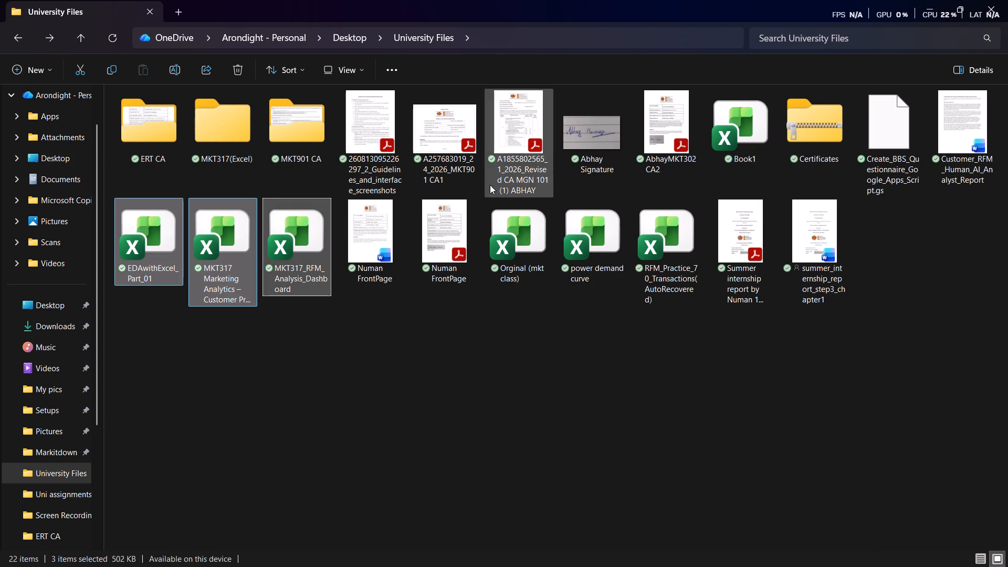
ctrl+click(518, 228)
ctrl+click(585, 230)
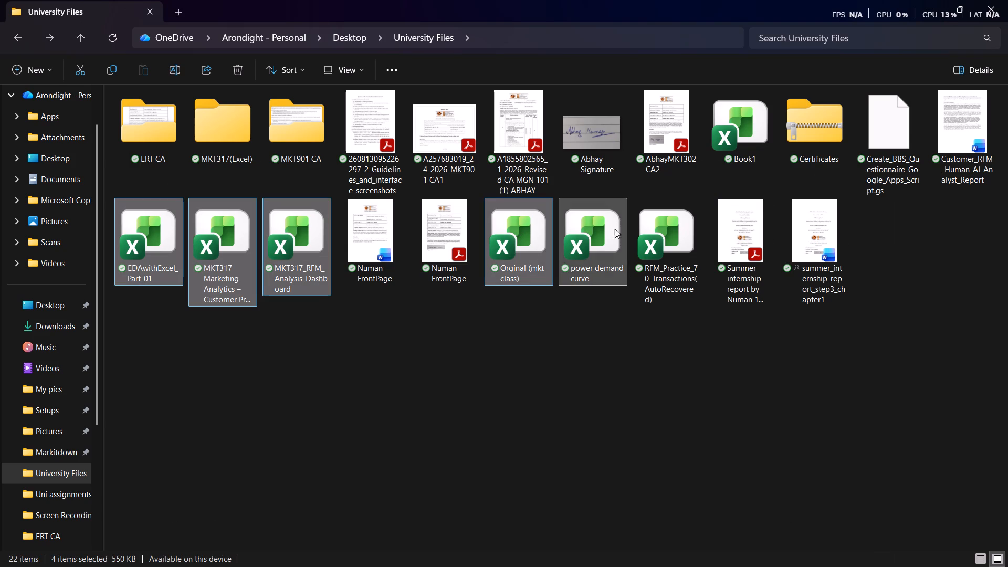
ctrl+click(652, 227)
ctrl+click(723, 125)
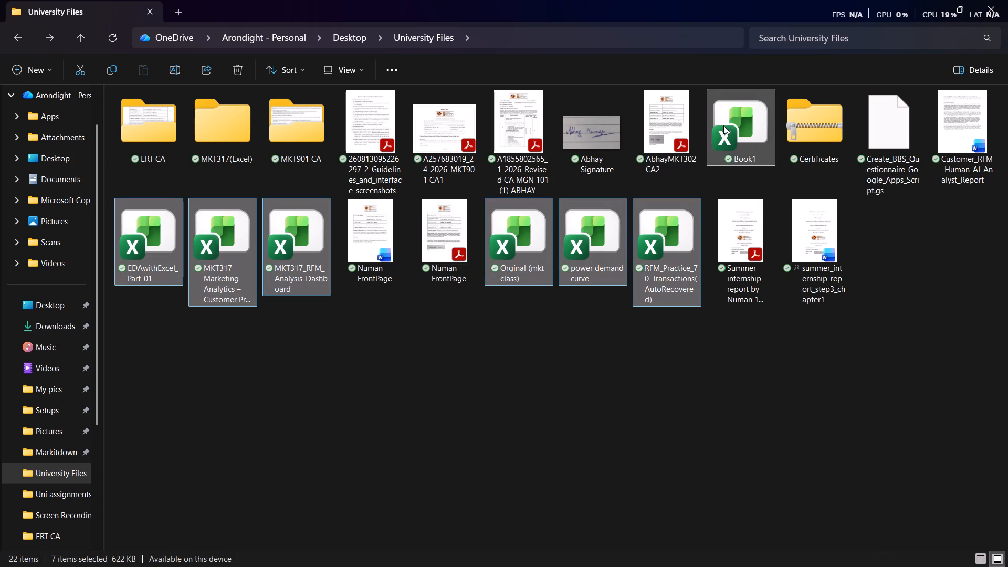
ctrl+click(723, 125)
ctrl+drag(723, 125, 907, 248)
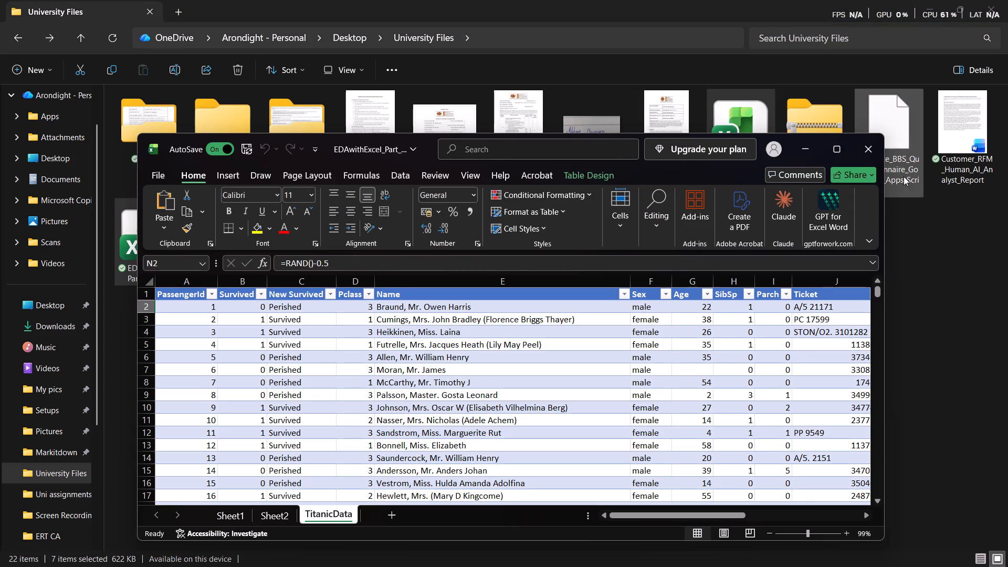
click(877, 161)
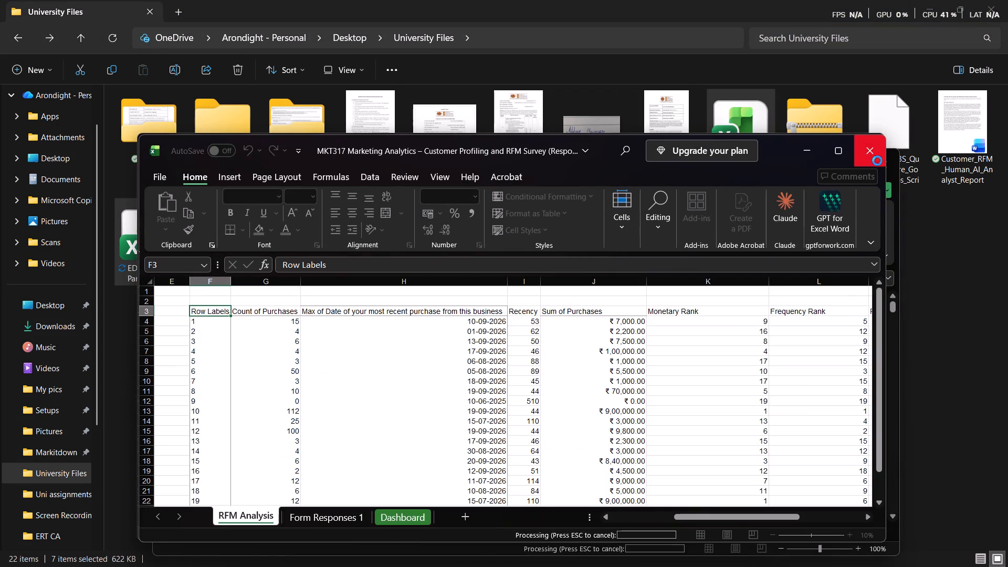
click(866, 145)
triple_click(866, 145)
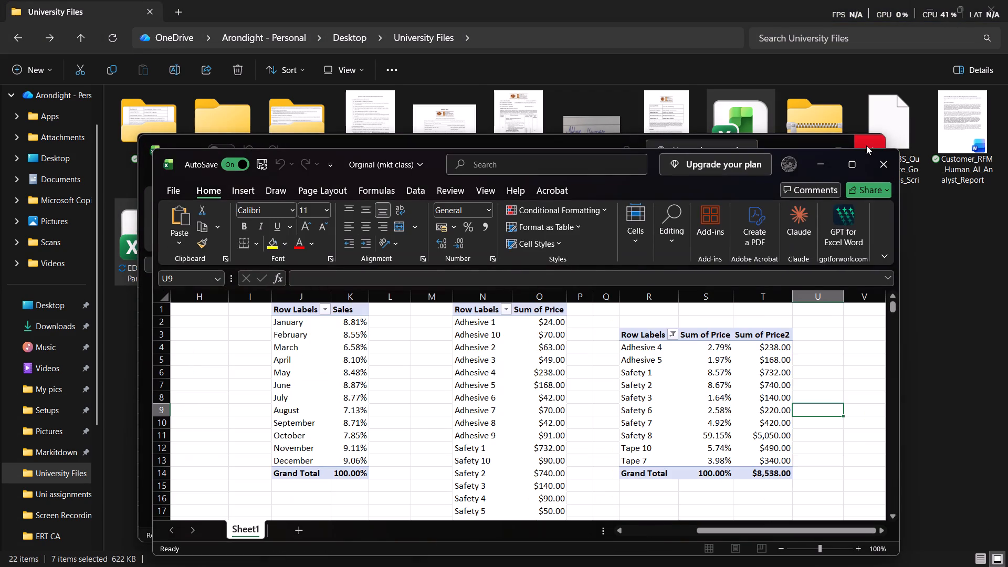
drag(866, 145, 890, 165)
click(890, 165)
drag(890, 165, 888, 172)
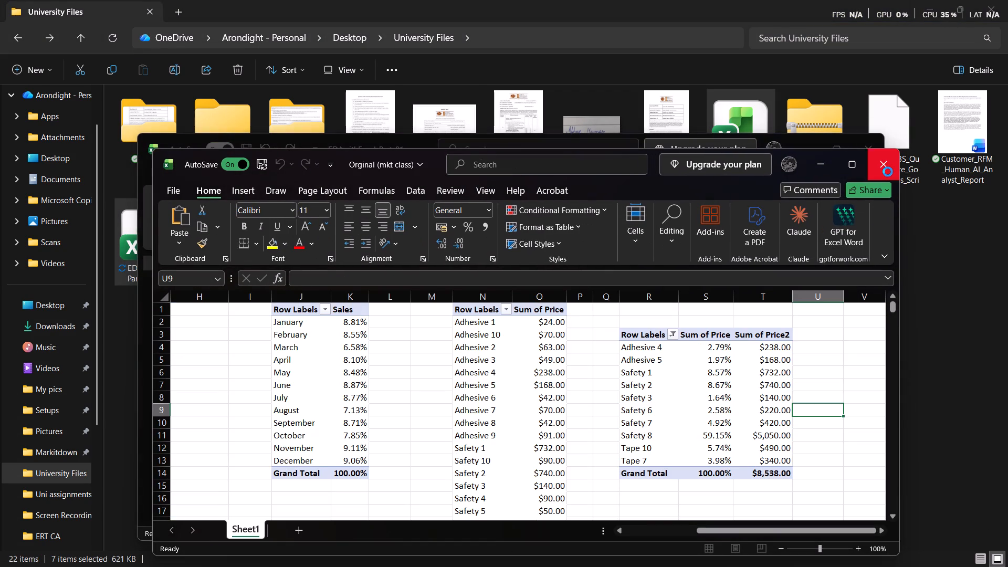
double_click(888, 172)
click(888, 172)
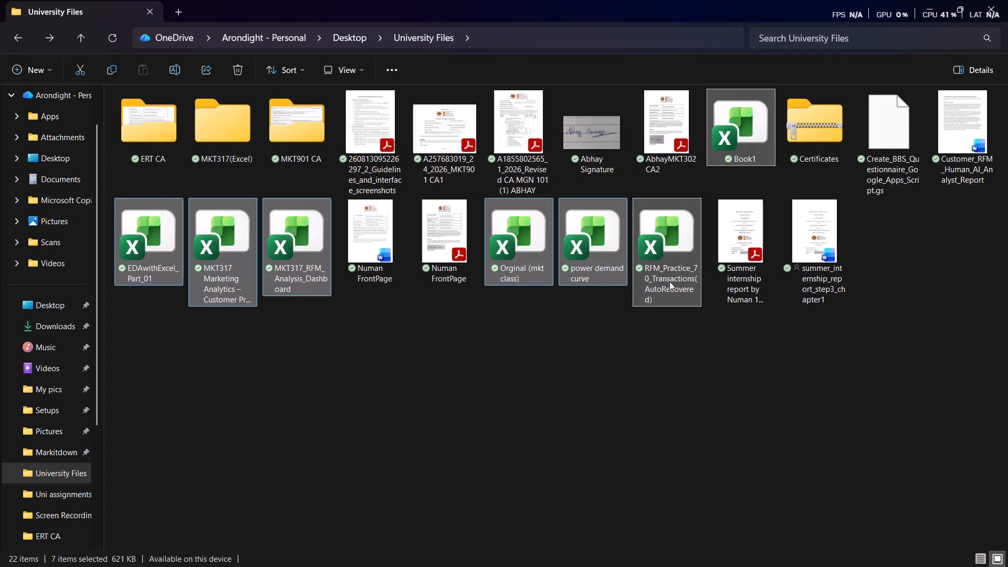
Move the seven selected Excel workbooks from University Files into the MKT317(Excel) folder.
drag(606, 243, 594, 236)
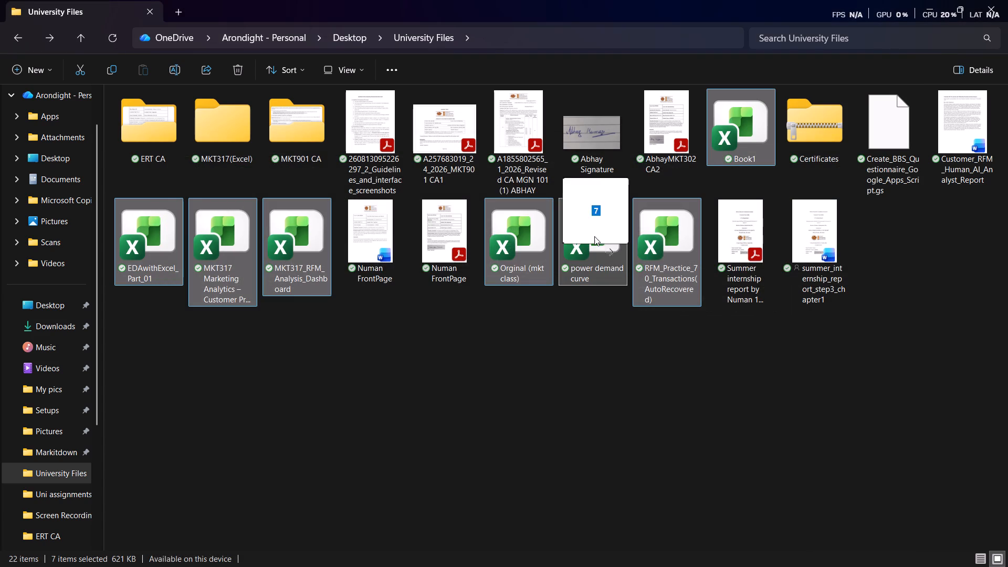
drag(594, 236, 536, 200)
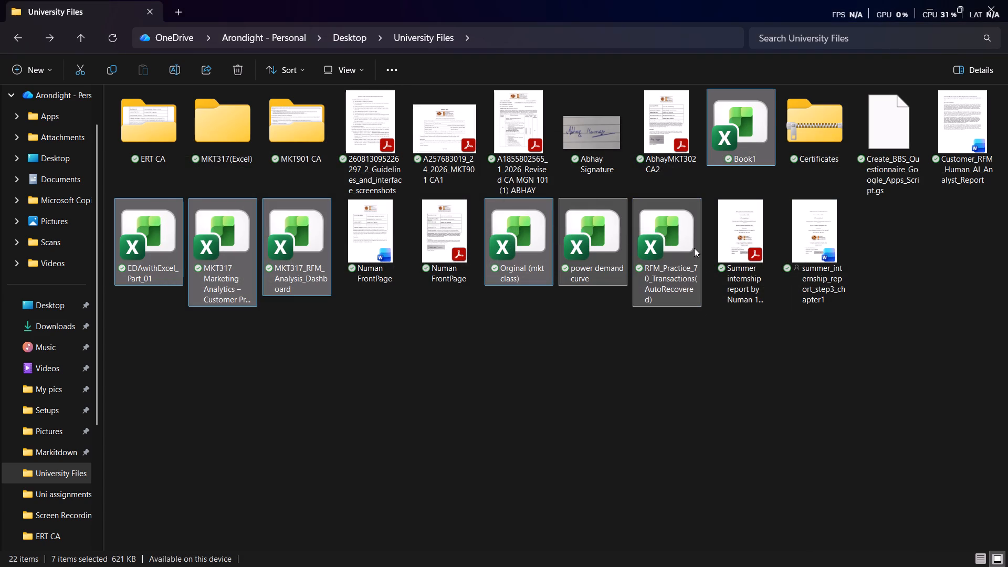
right_click(551, 226)
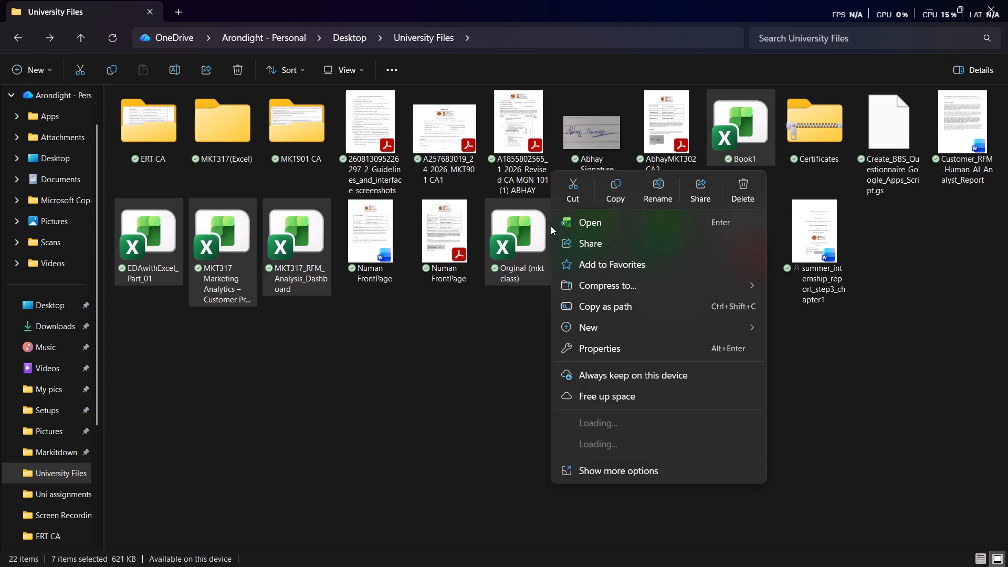
click(579, 188)
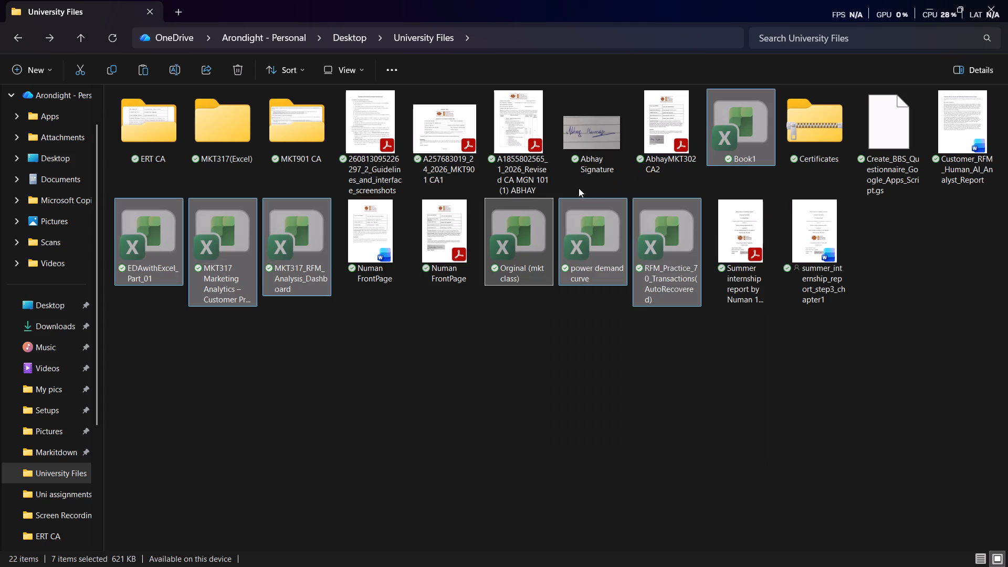
click(253, 134)
double_click(253, 134)
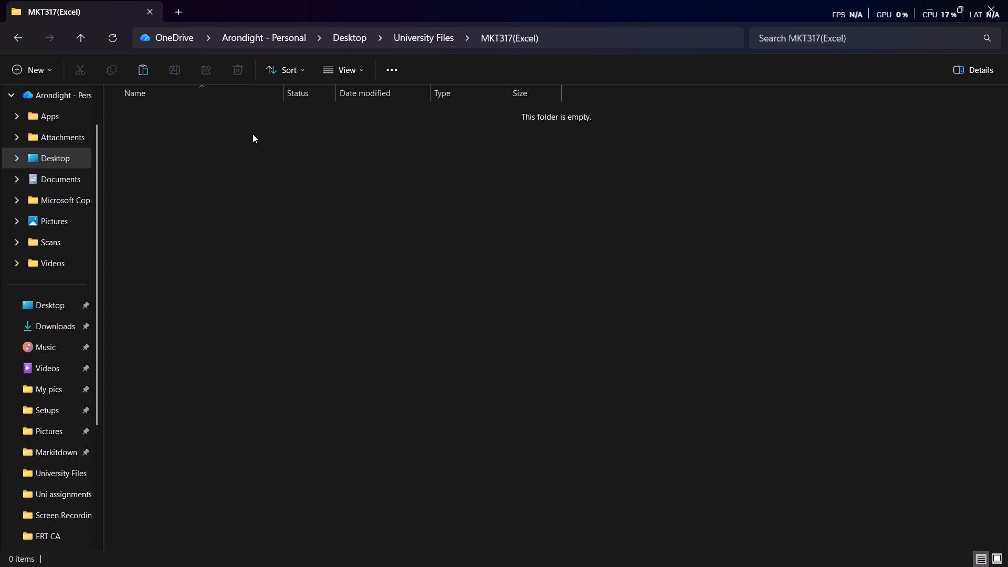
click(239, 175)
key(ctrl+v)
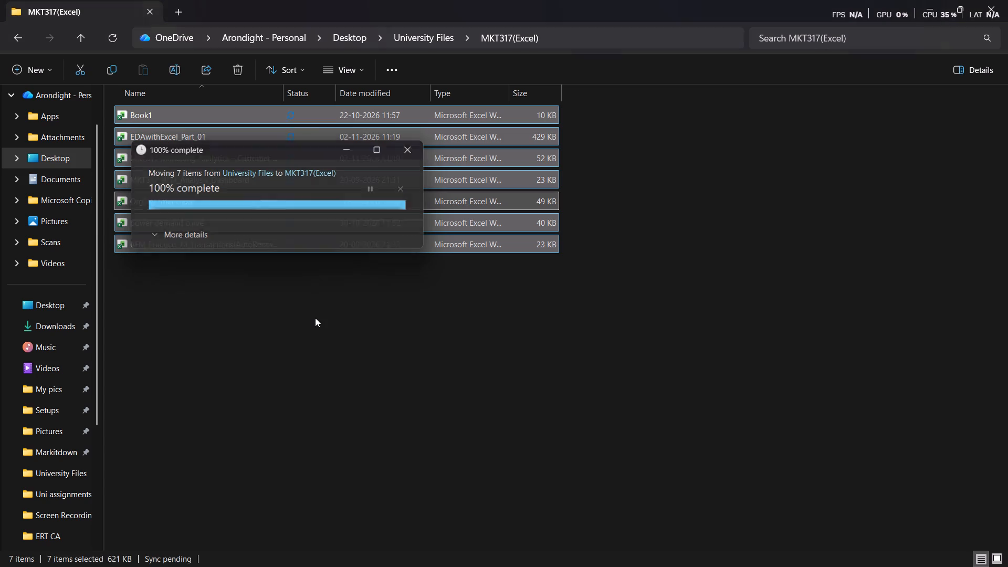
drag(315, 318, 220, 180)
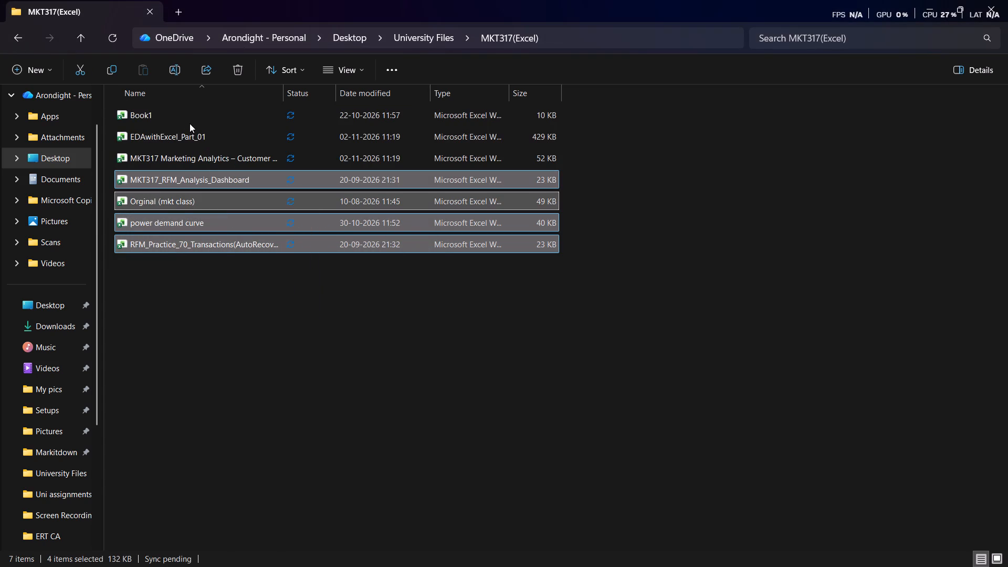
Open Book1 from the MKT317(Excel) folder, delete the portable speaker text box on Sheet1, and maximize the workbook window.
double_click(185, 121)
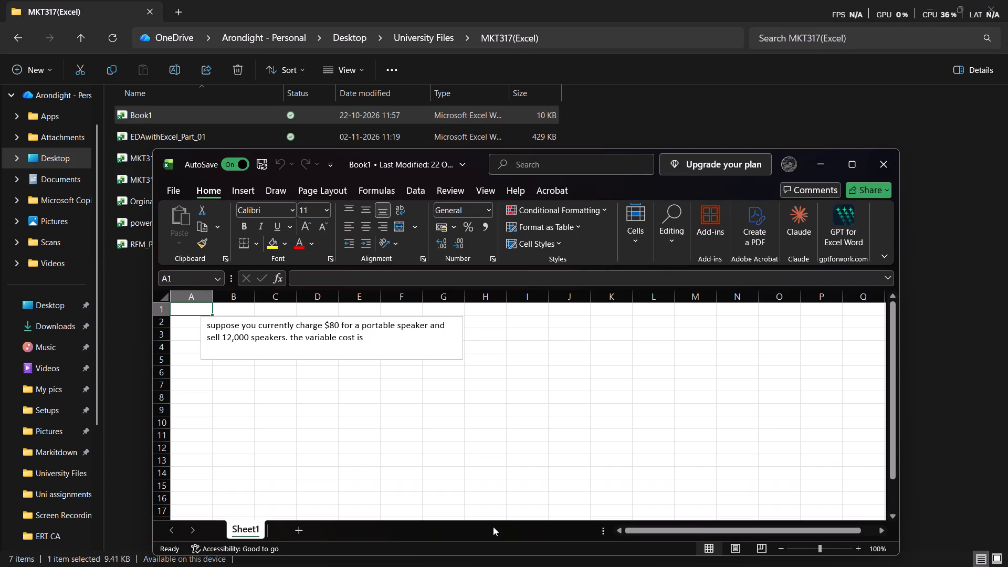
scroll(409, 381, up, 1)
scroll(409, 381, down, 1)
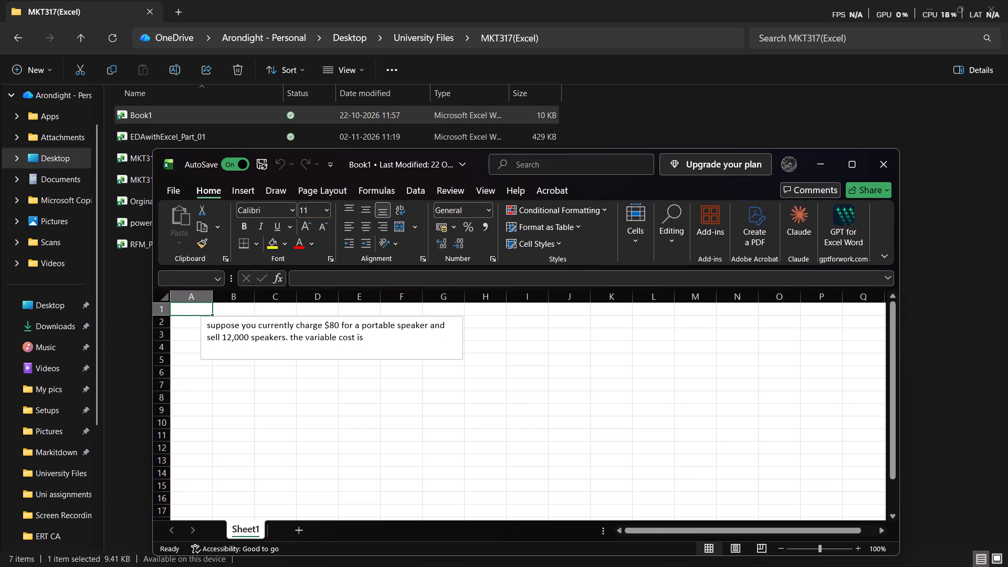
click(432, 346)
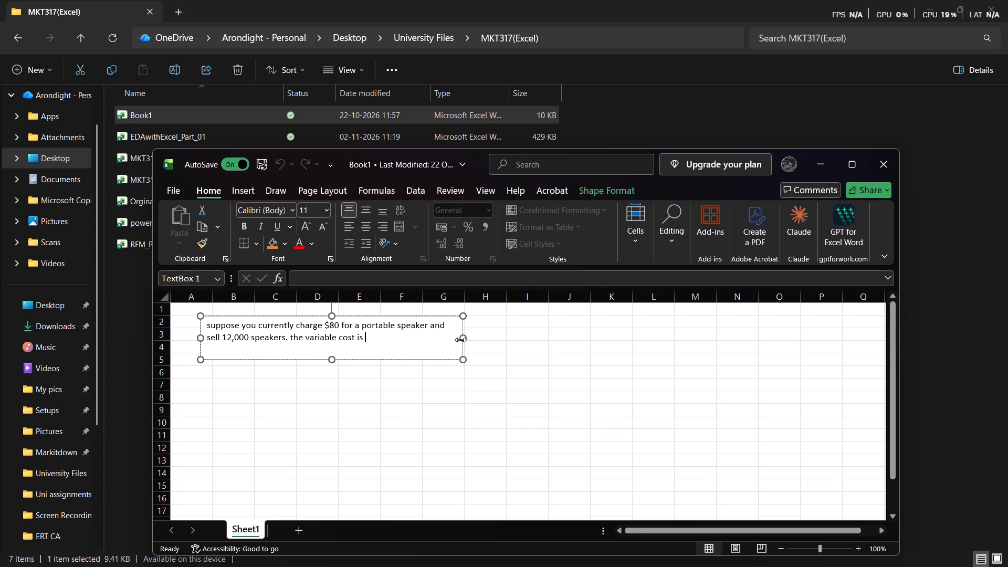
key(Delete)
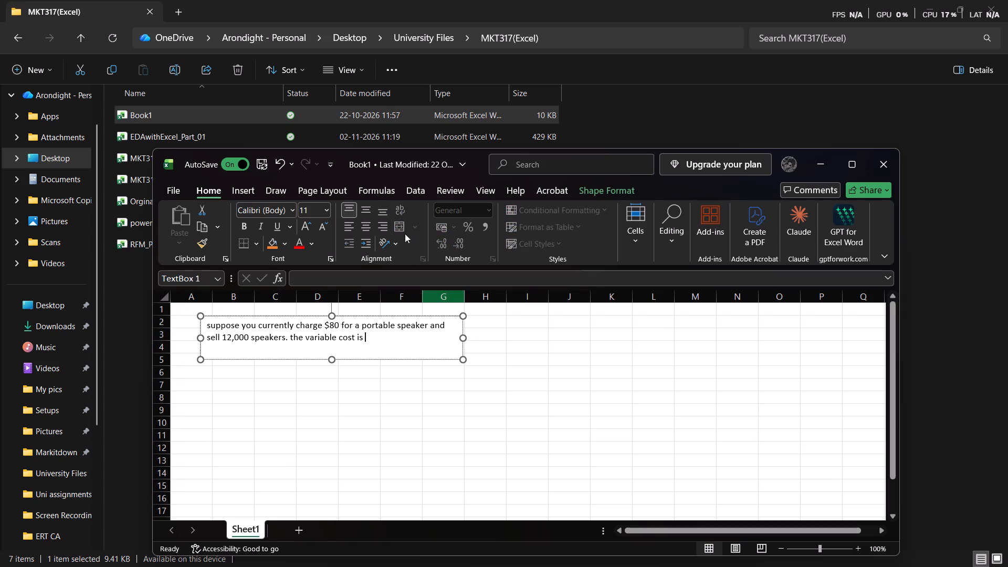
click(377, 316)
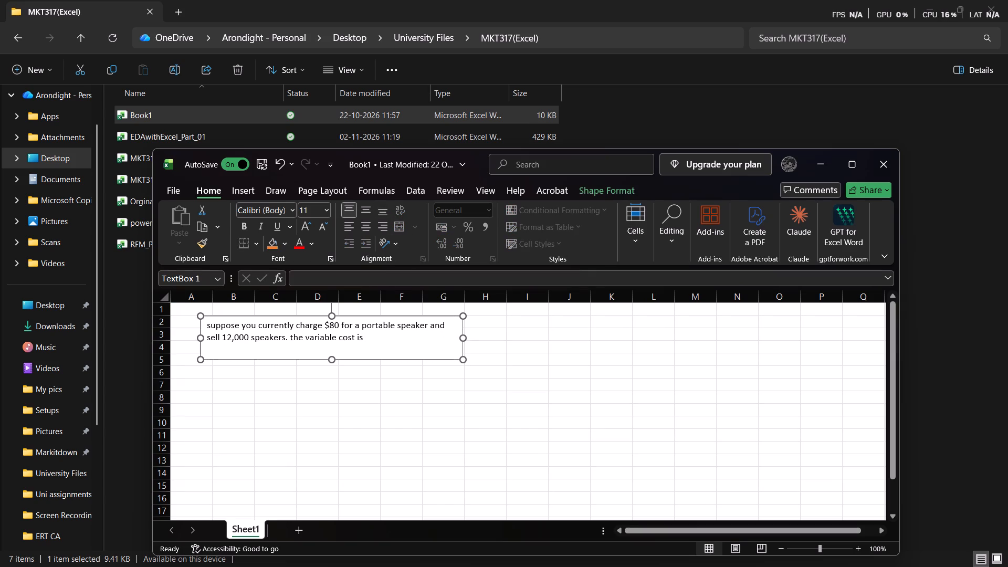
key(Delete)
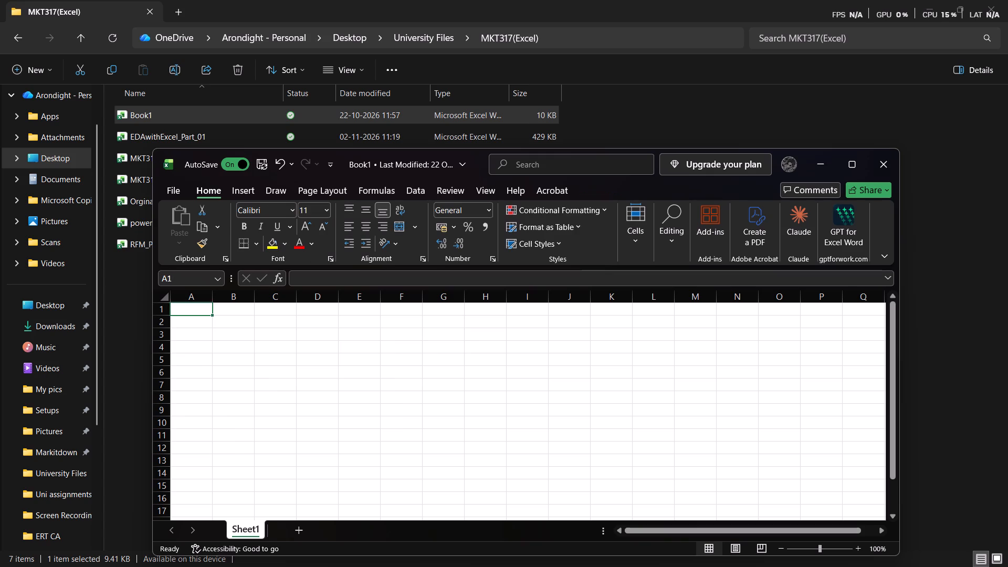
click(843, 174)
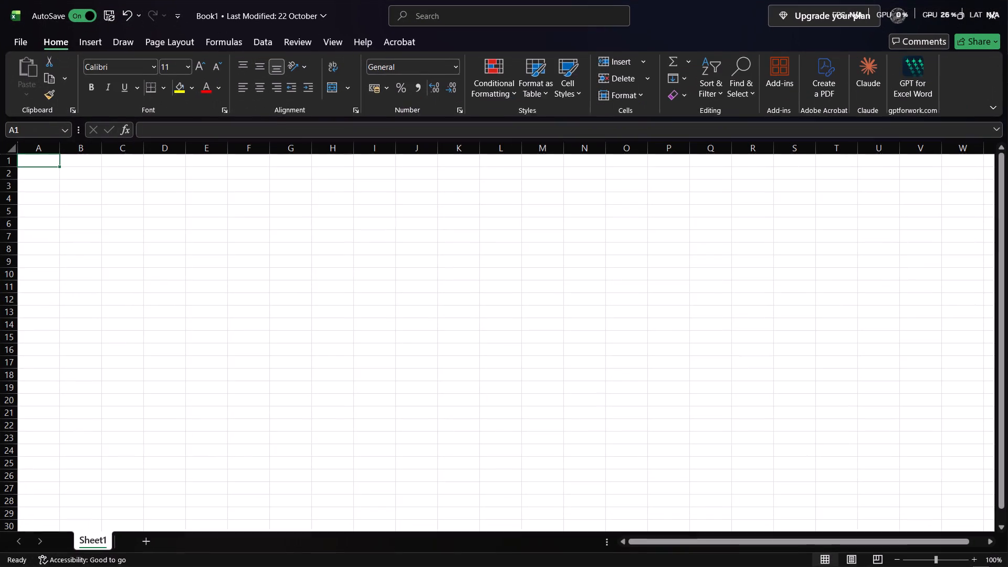
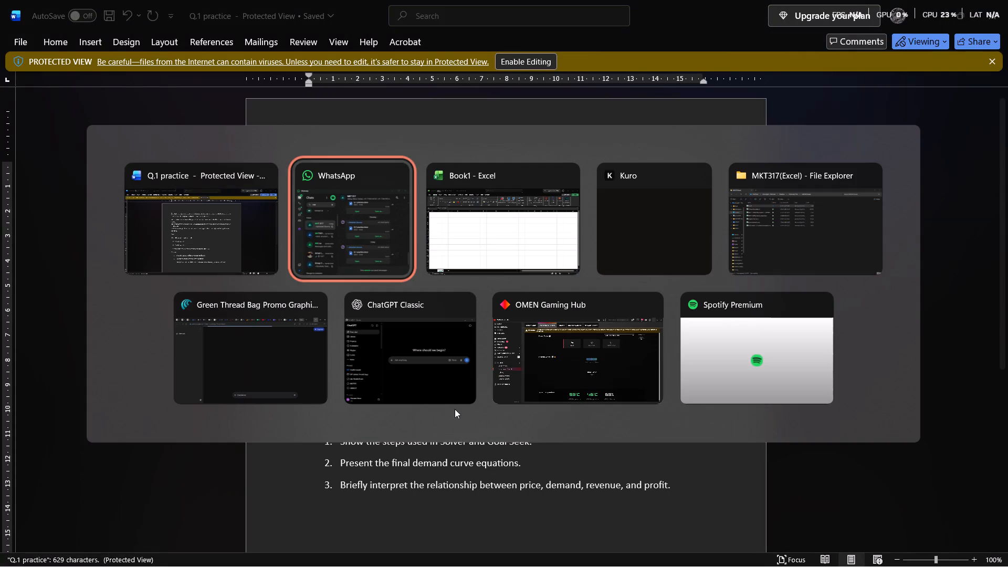
Arrange the Book1 workbook and the Q.1 practice Word document side by side, with Book1 on the left half.
drag(997, 69, 958, 40)
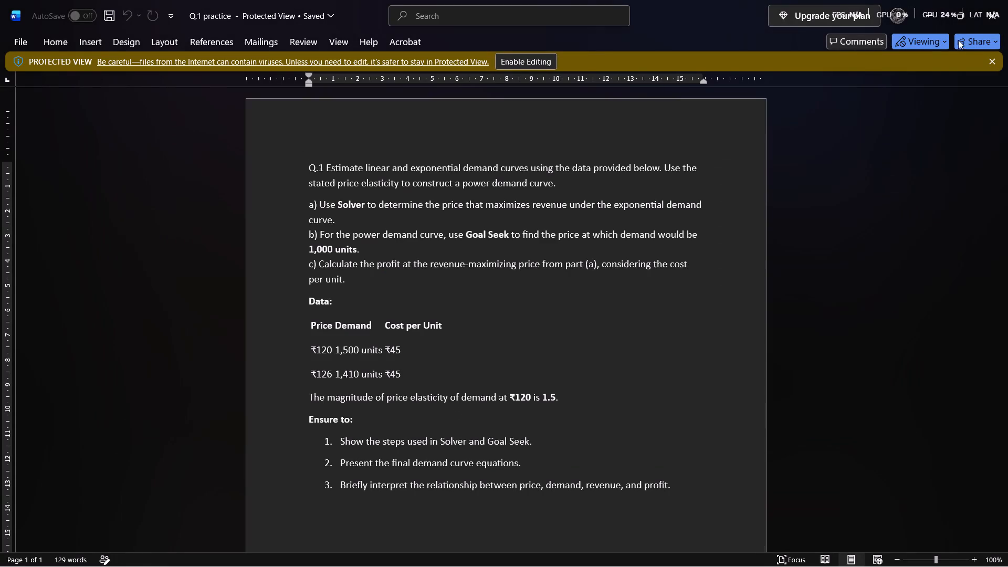
drag(958, 40, 963, 10)
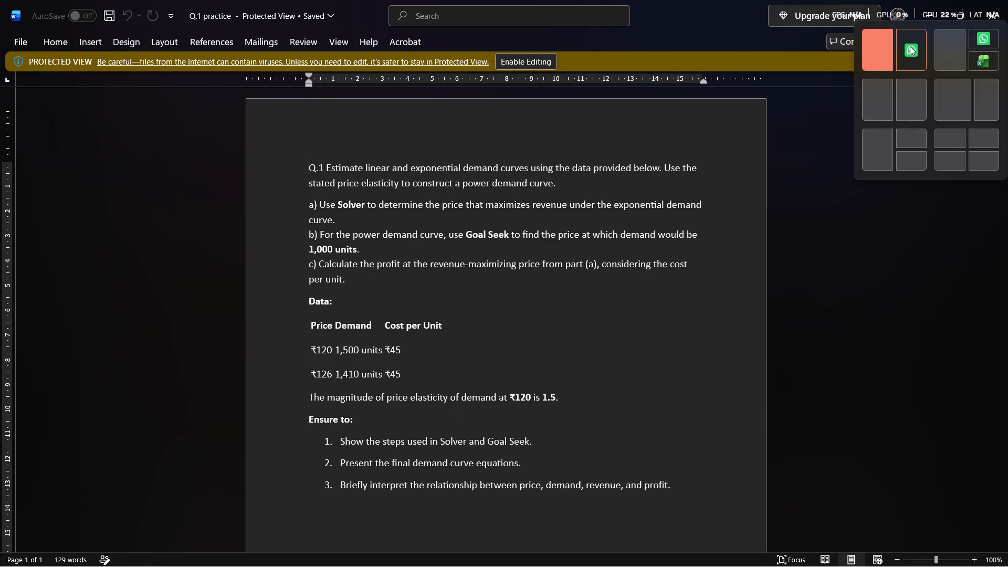
click(717, 205)
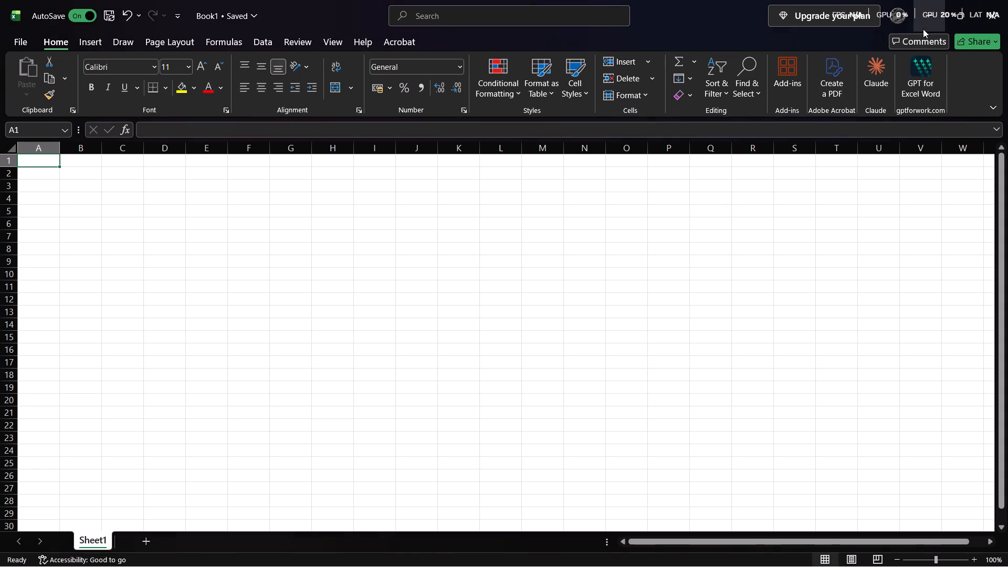
click(905, 48)
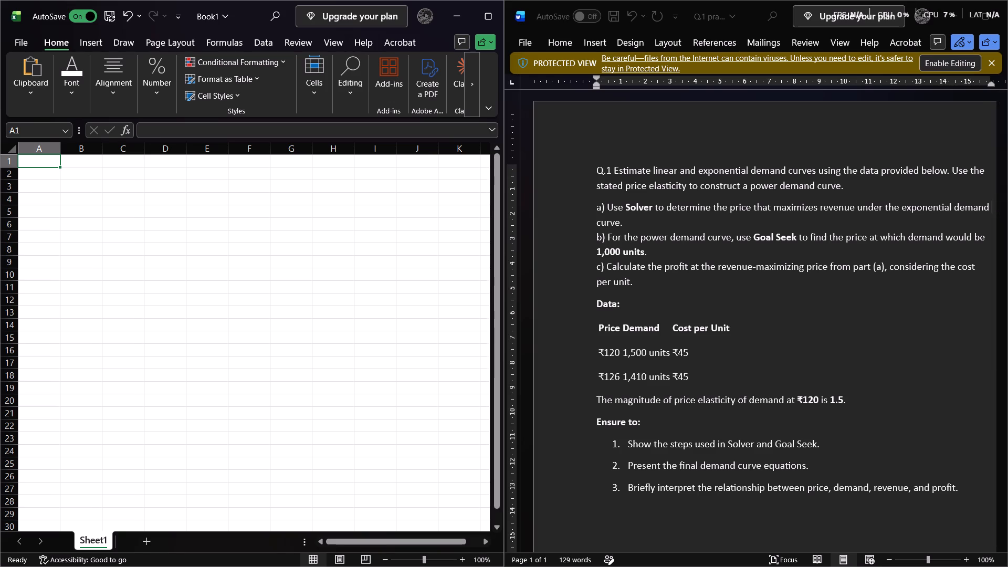
Enter the column headers Pricw, Demand, Elasticity and Cost in cells A2 to D2 of Sheet1.
scroll(51, 196, left, 1)
click(34, 197)
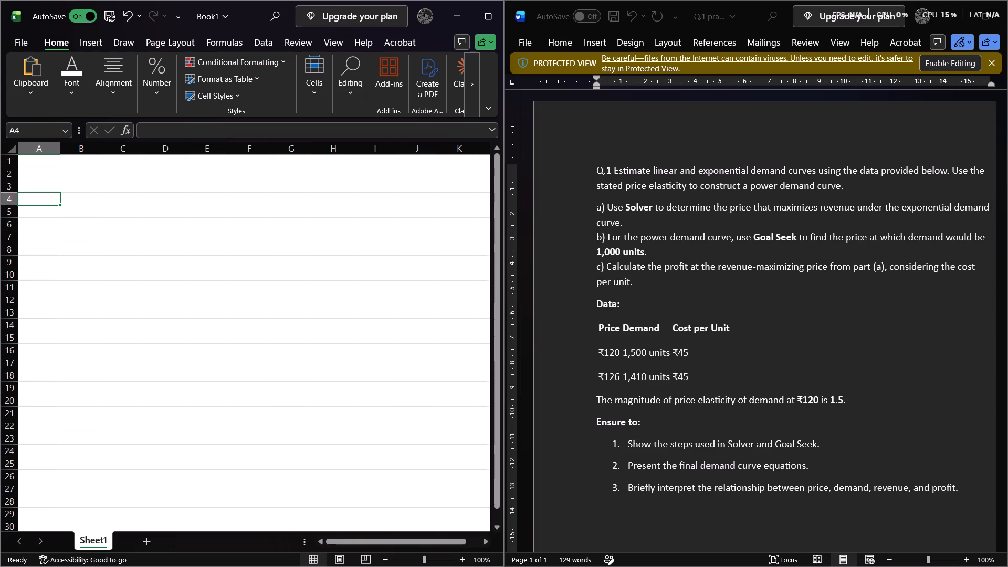
click(40, 167)
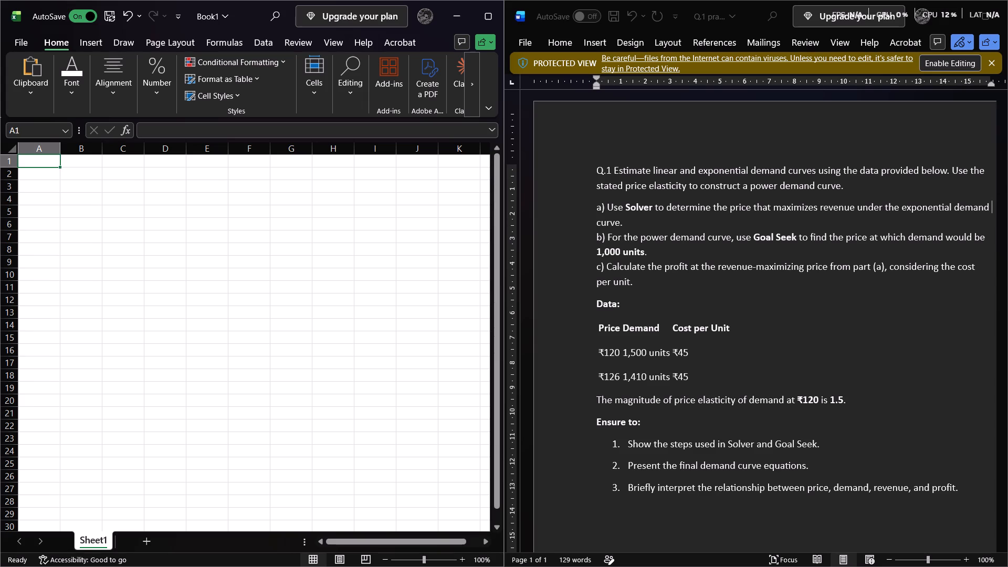
click(37, 173)
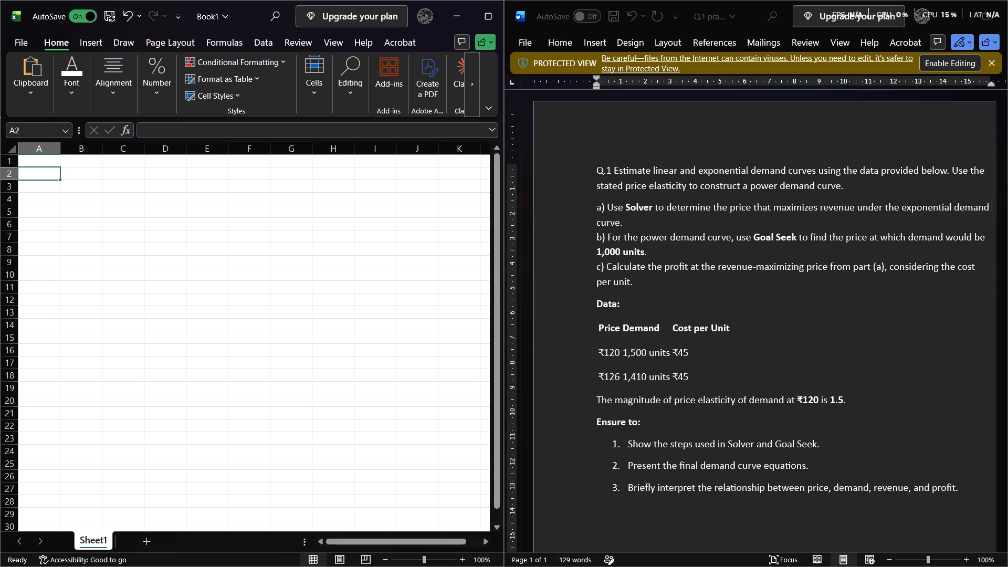
text(Pricw)
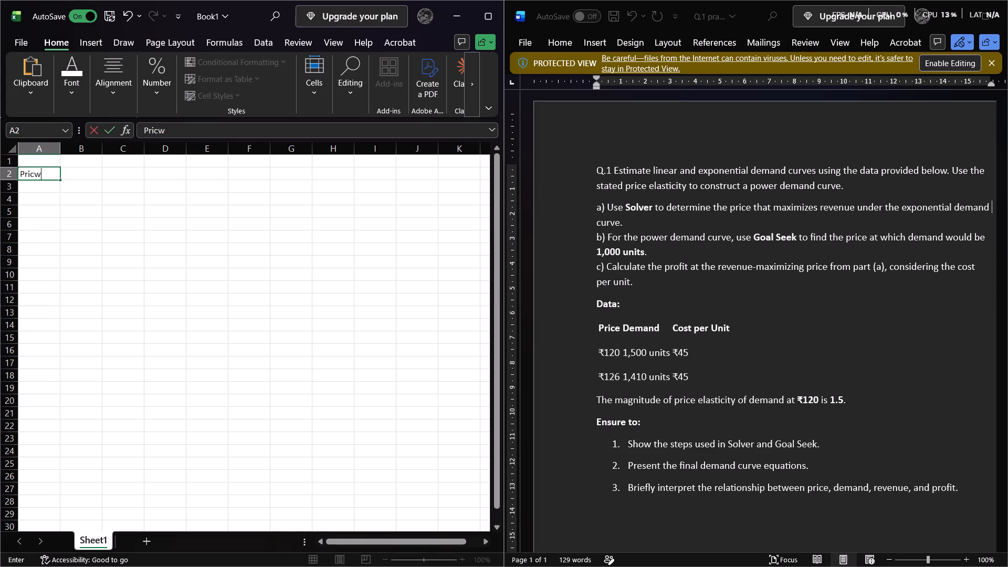
key(Down)
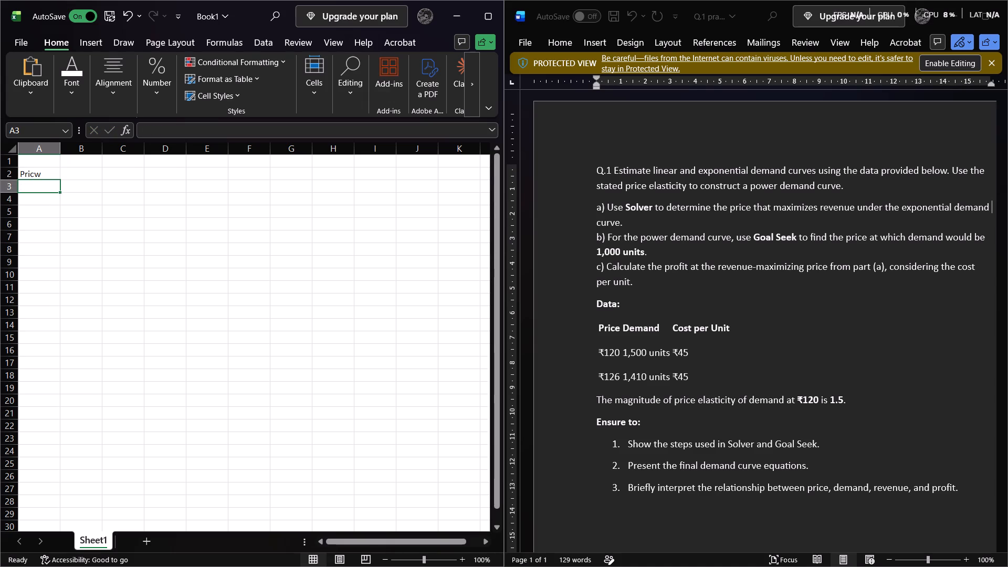
key(Up)
key(Right)
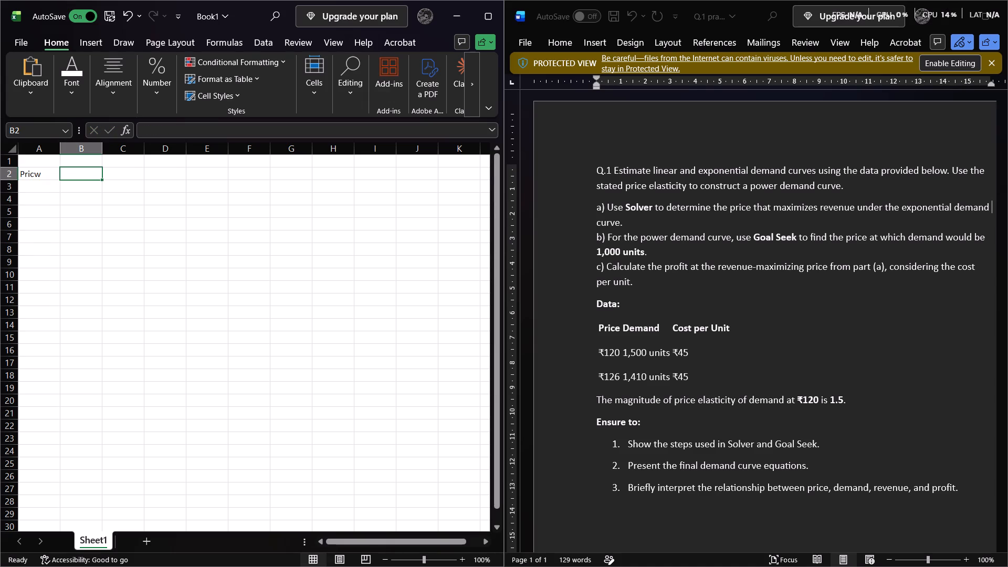
text(Demand)
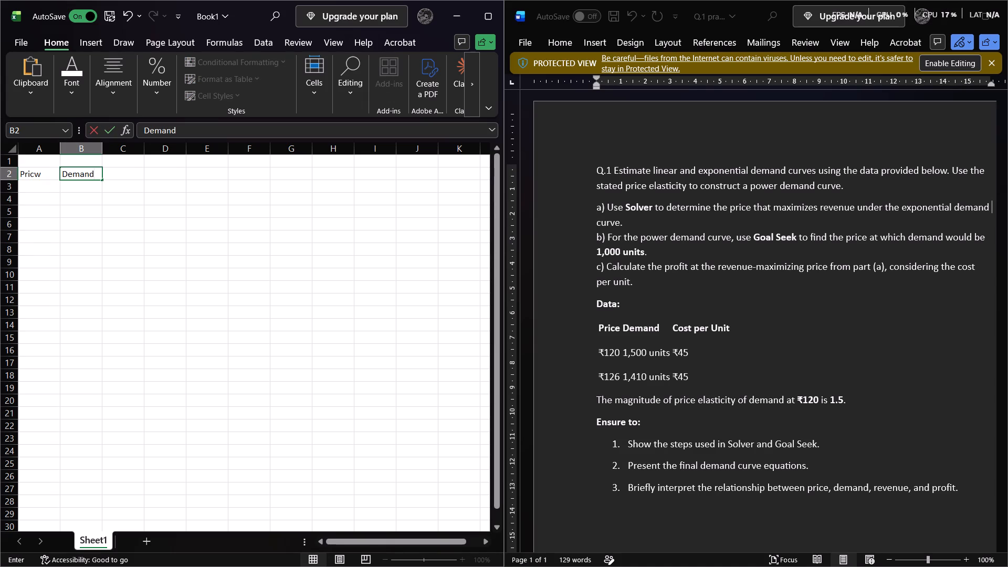
key(Right)
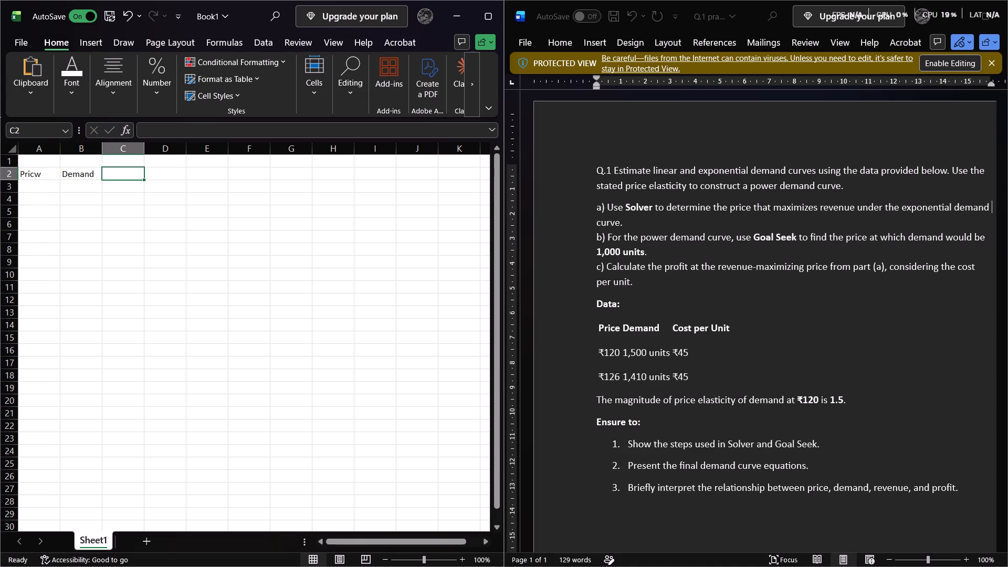
key(shift+e)
text(lasticity)
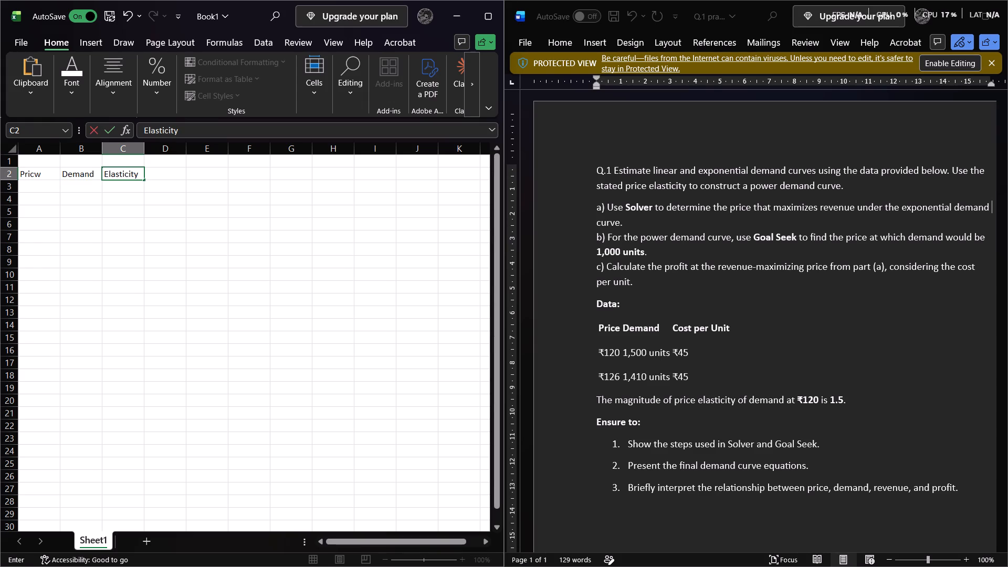
key(Right)
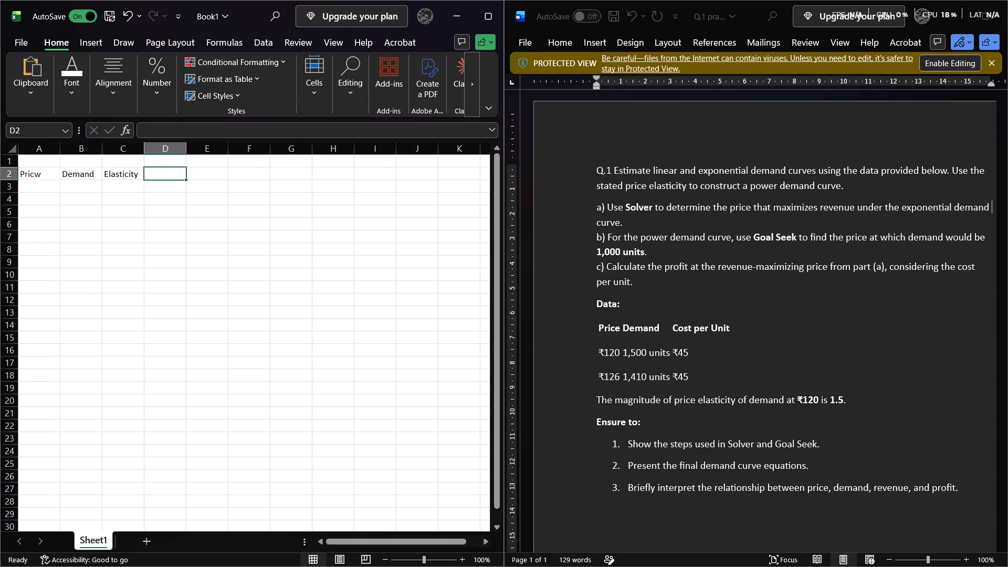
text(Cost)
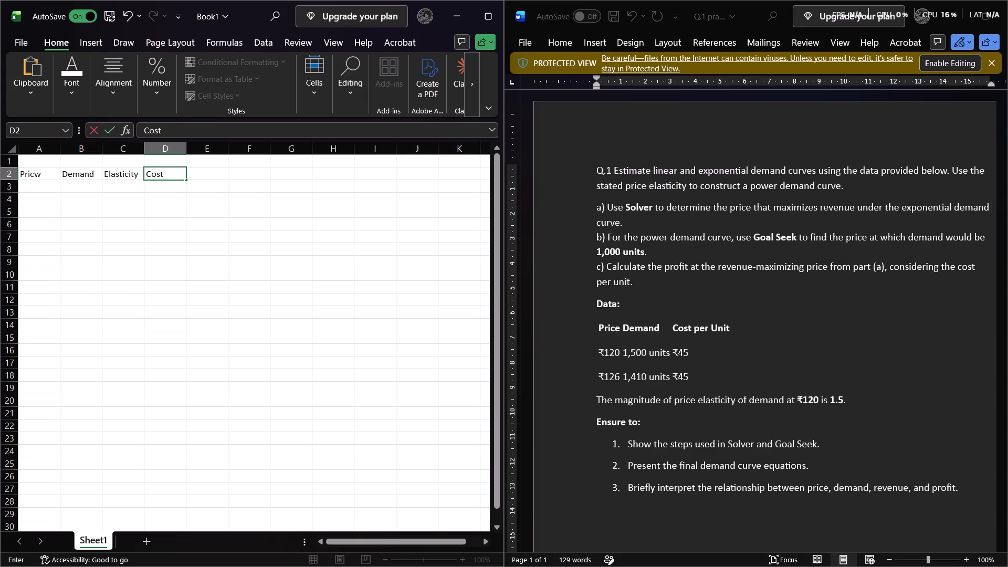
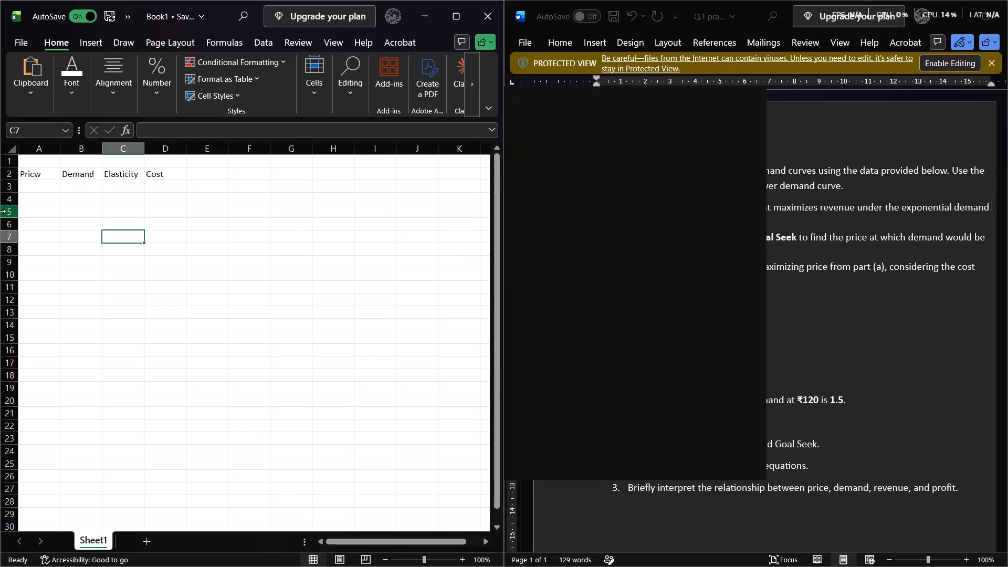
Correct the misspelled header in cell A2 to Price.
click(41, 198)
click(41, 198)
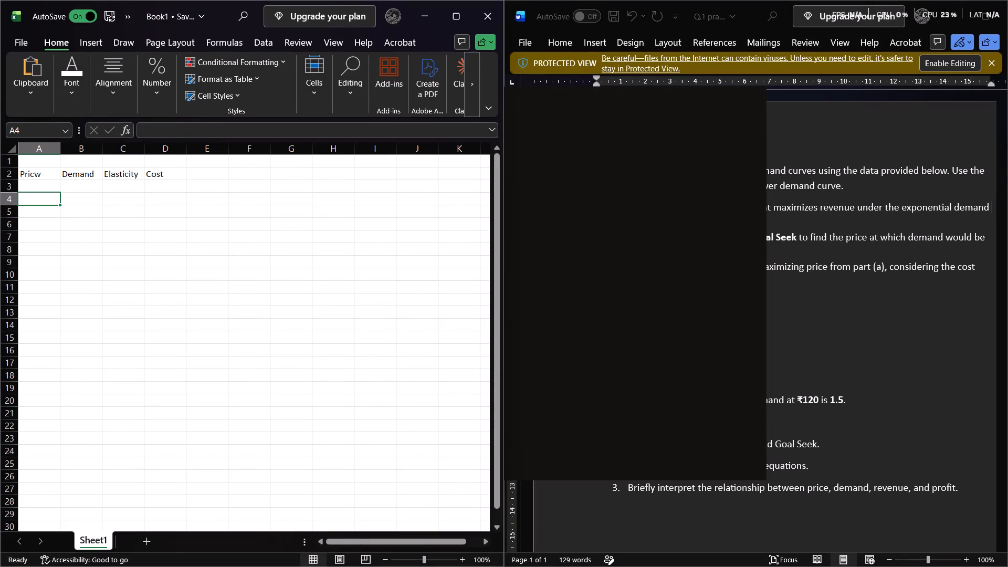
click(50, 190)
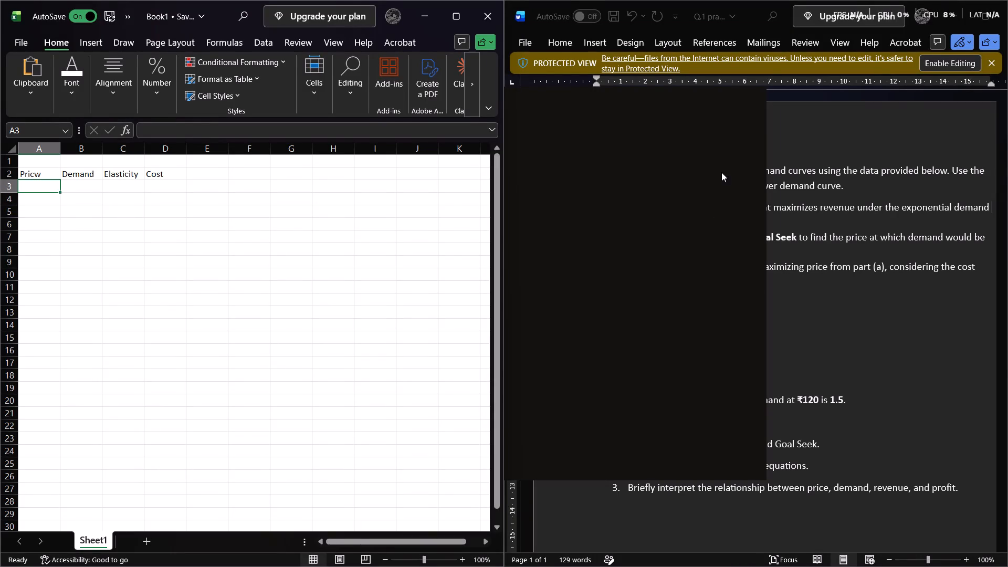
click(858, 117)
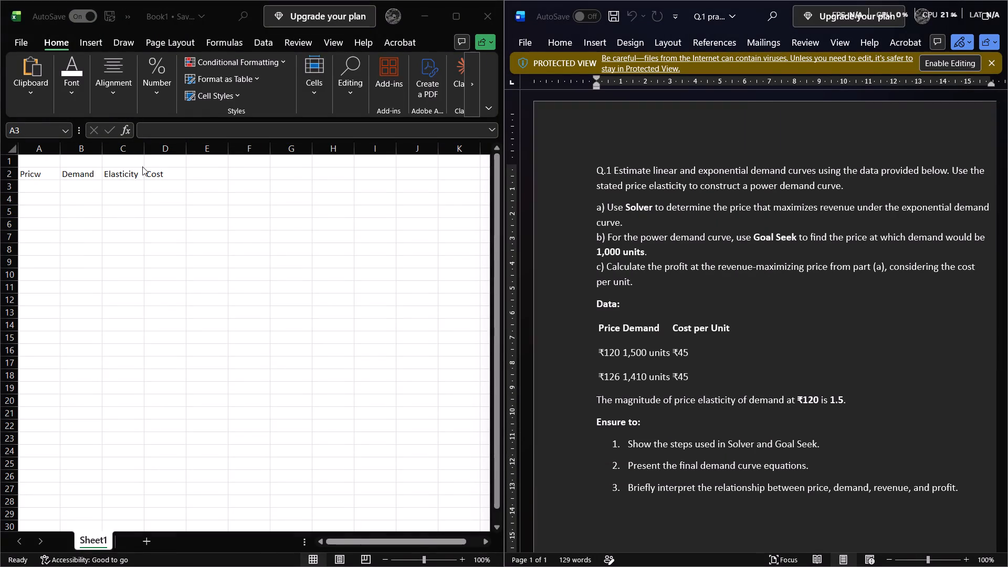
click(41, 189)
double_click(39, 178)
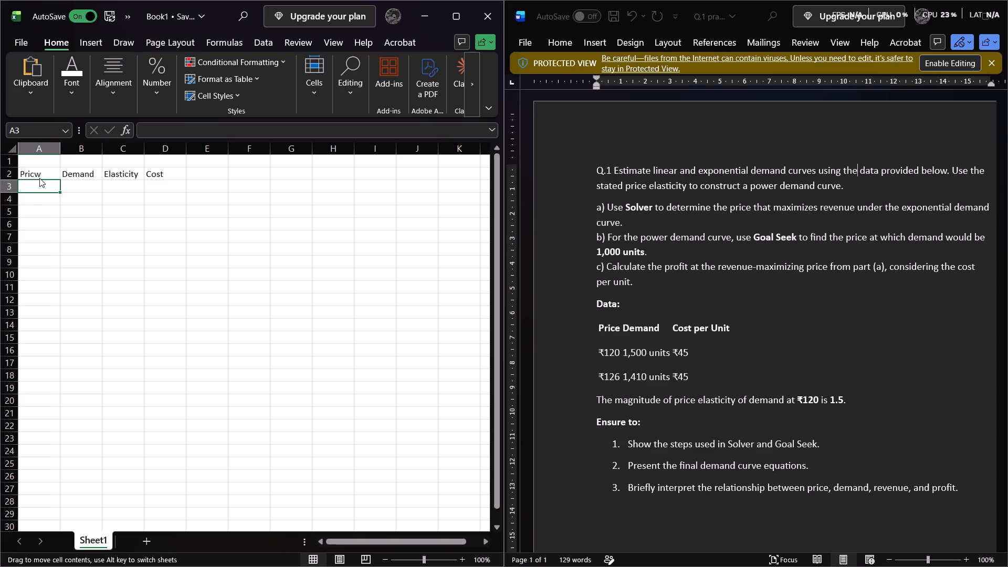
double_click(42, 175)
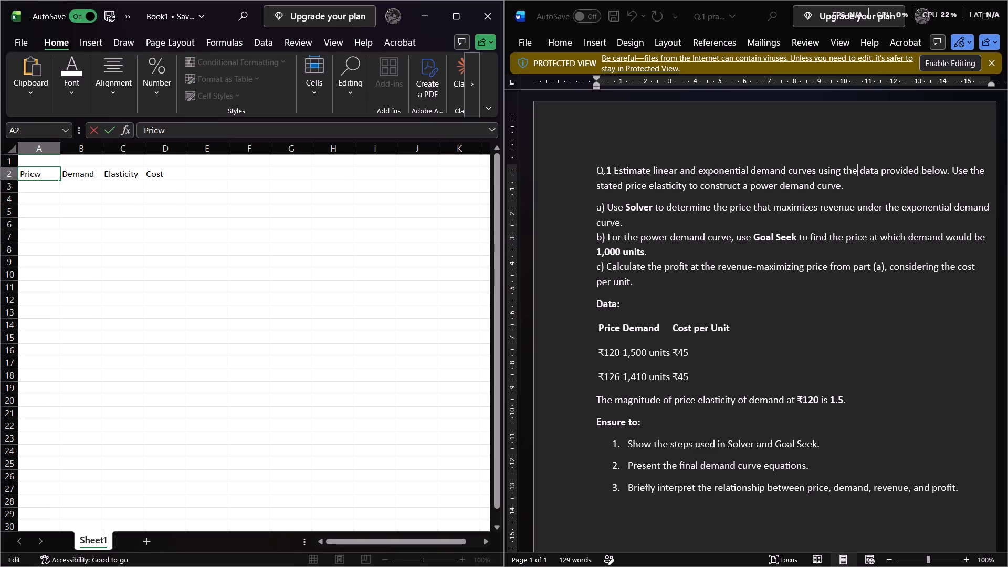
key(BackSpace)
key(e)
Fill row 3 with price 120, demand 1500, elasticity 1.5 and cost 45.
click(33, 182)
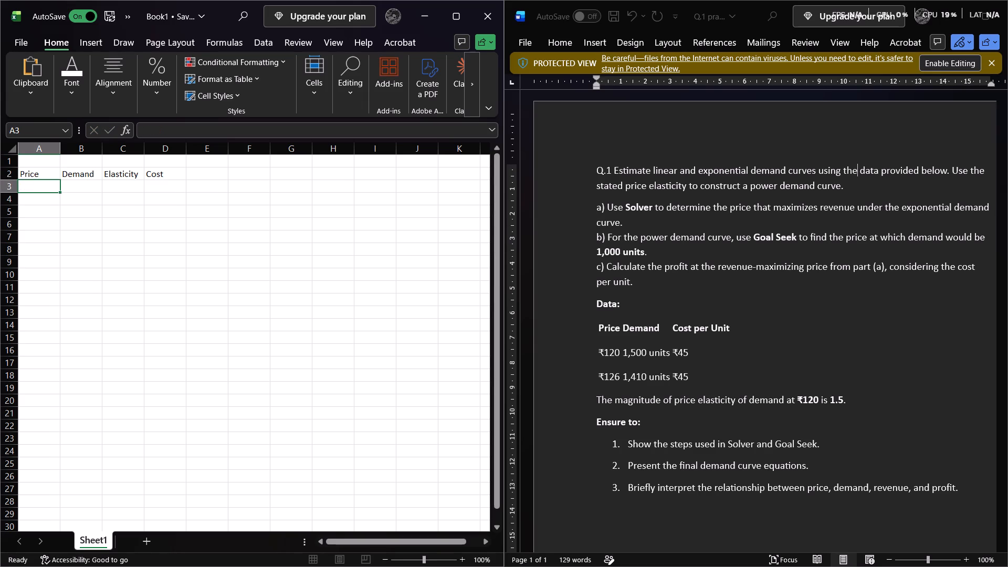
text(120)
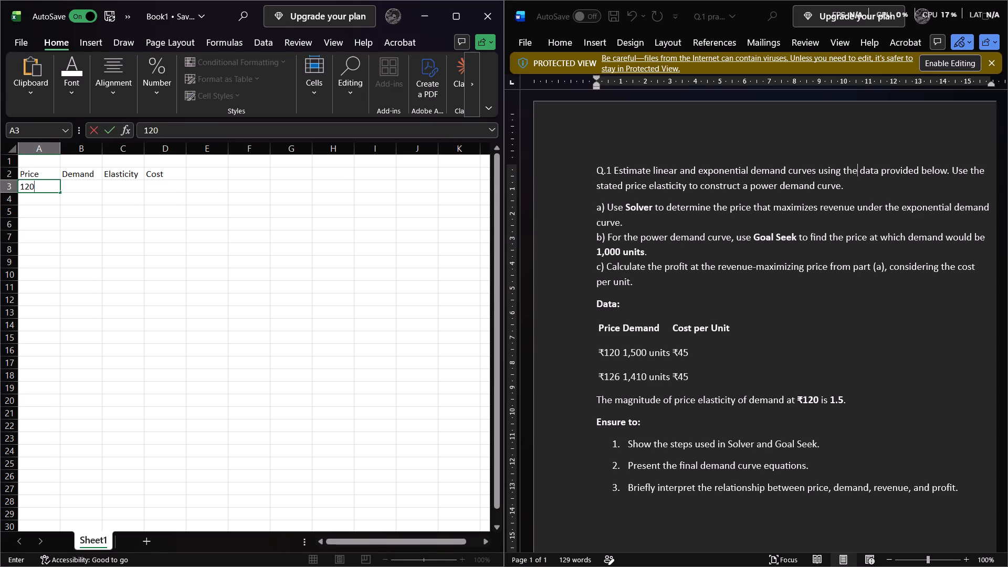
click(85, 189)
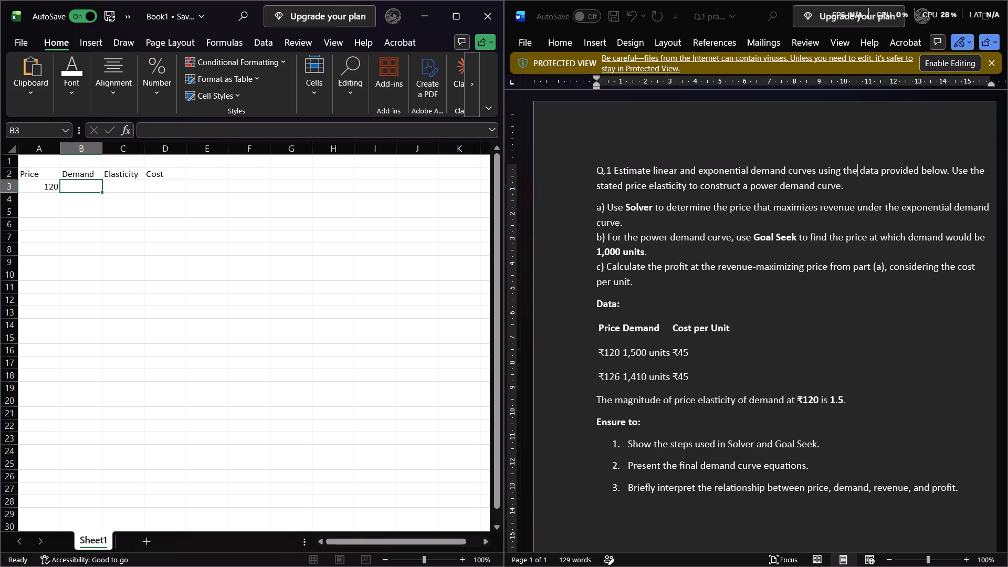
text(1500)
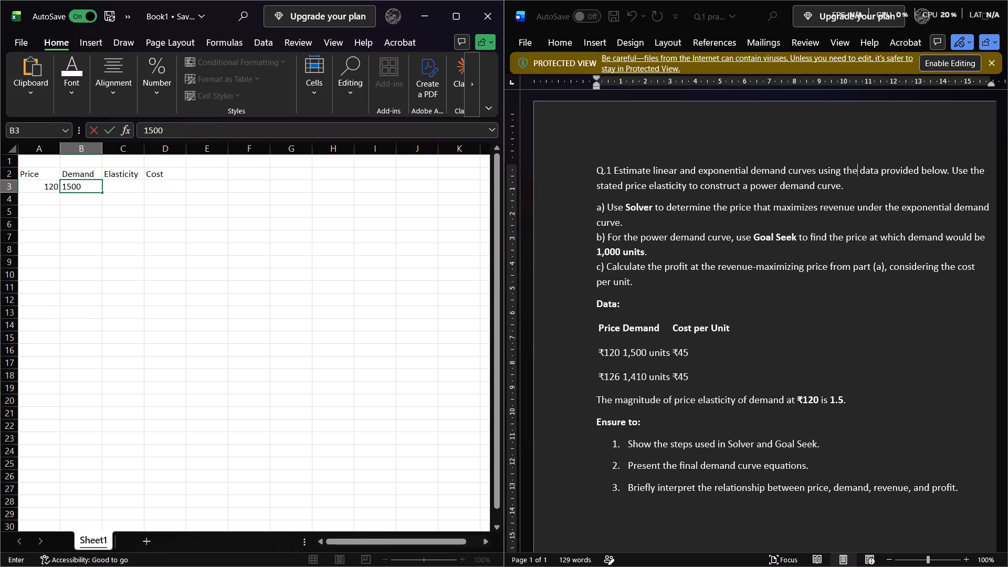
click(118, 191)
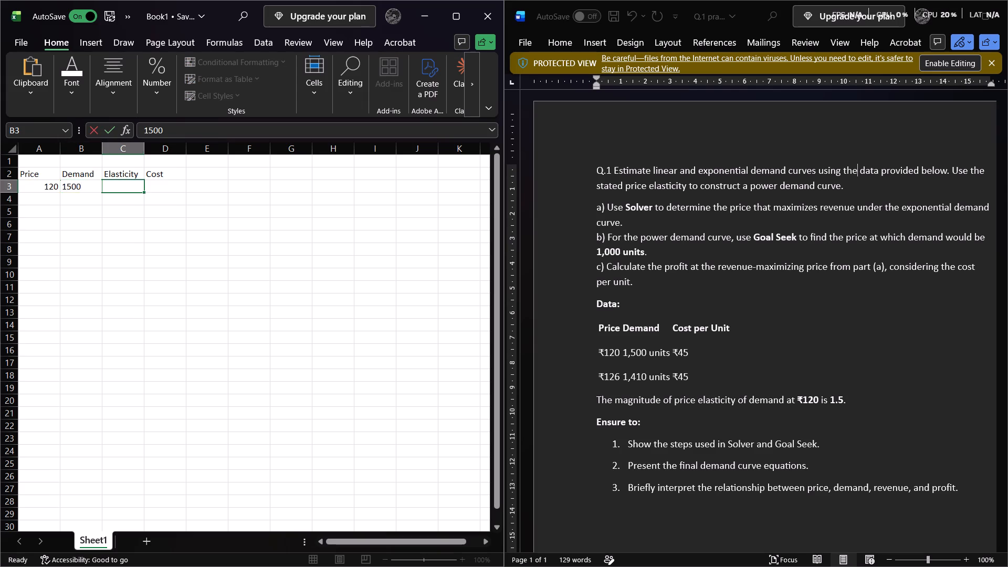
key(1)
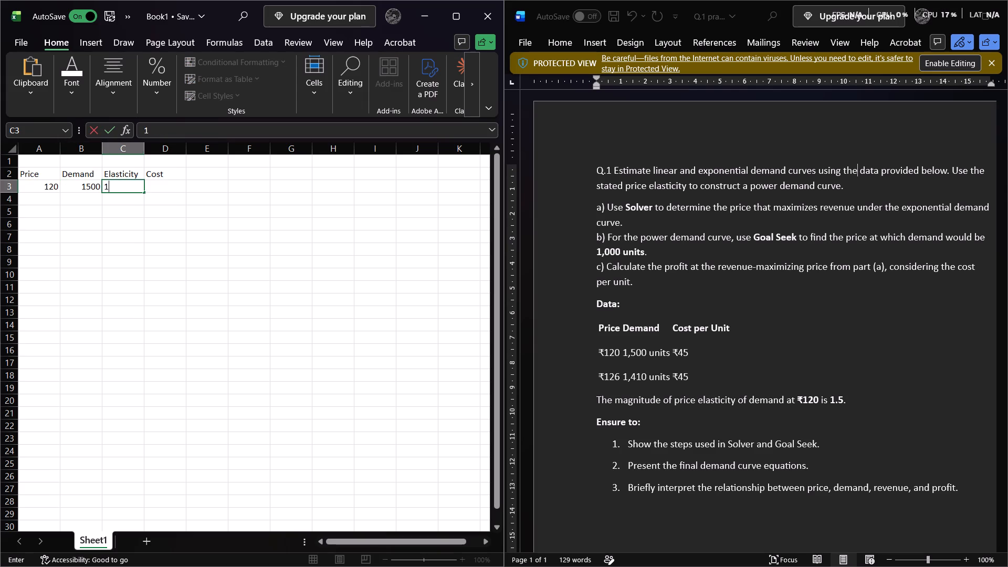
text(.5)
key(Right)
text(45)
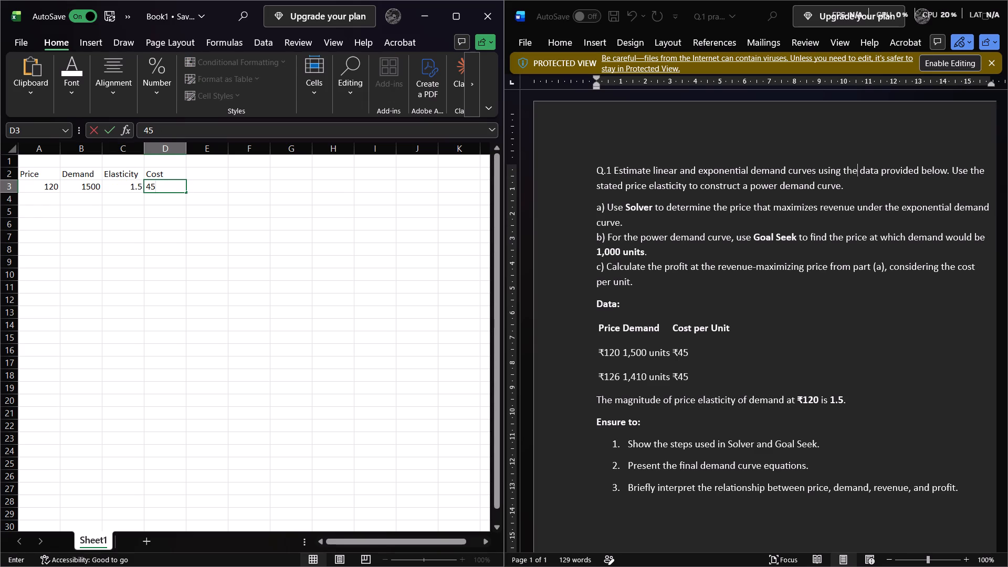
Fill row 4 with the second data point: price 126 and demand 1410.
click(38, 203)
text(12)
key(6)
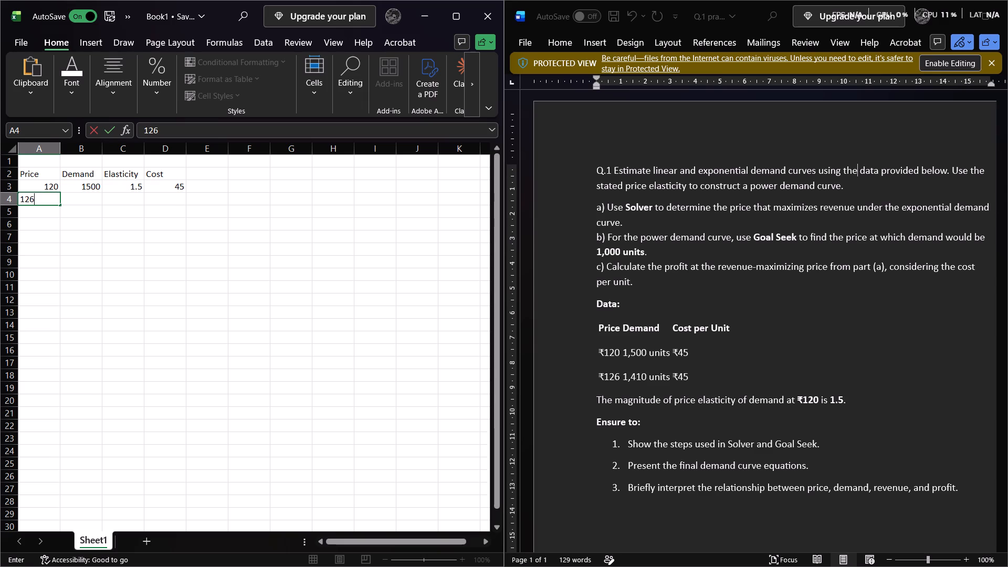
click(76, 206)
click(89, 193)
text(1410)
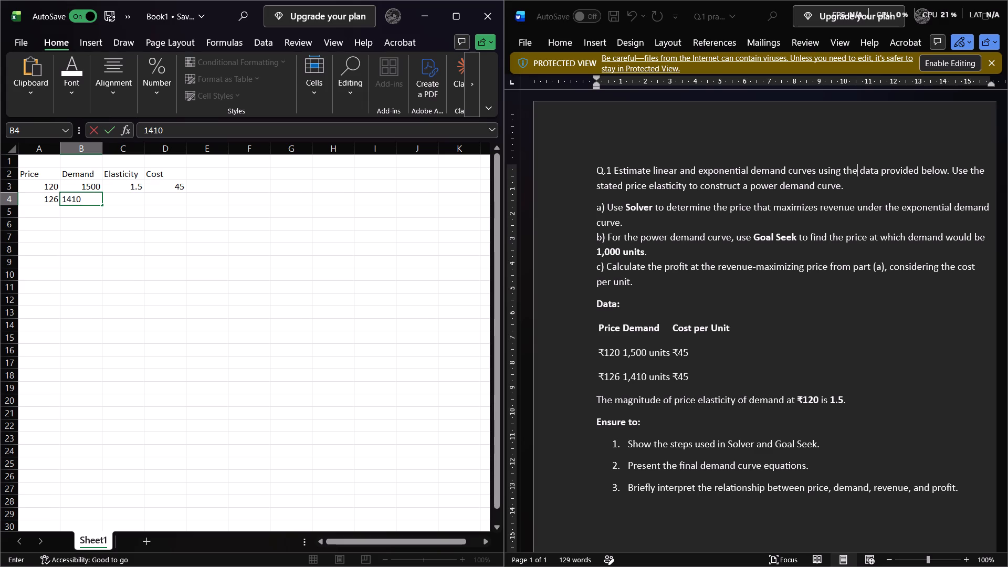
Label cell A6 Profit and calculate it in B6 with the formula =(A3-45)*B3.
click(44, 230)
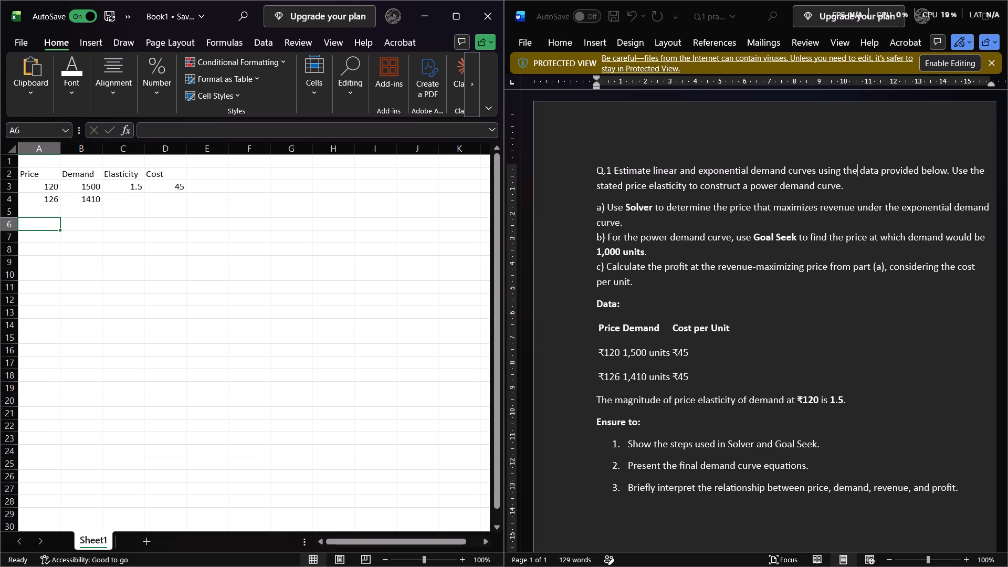
text(Profit)
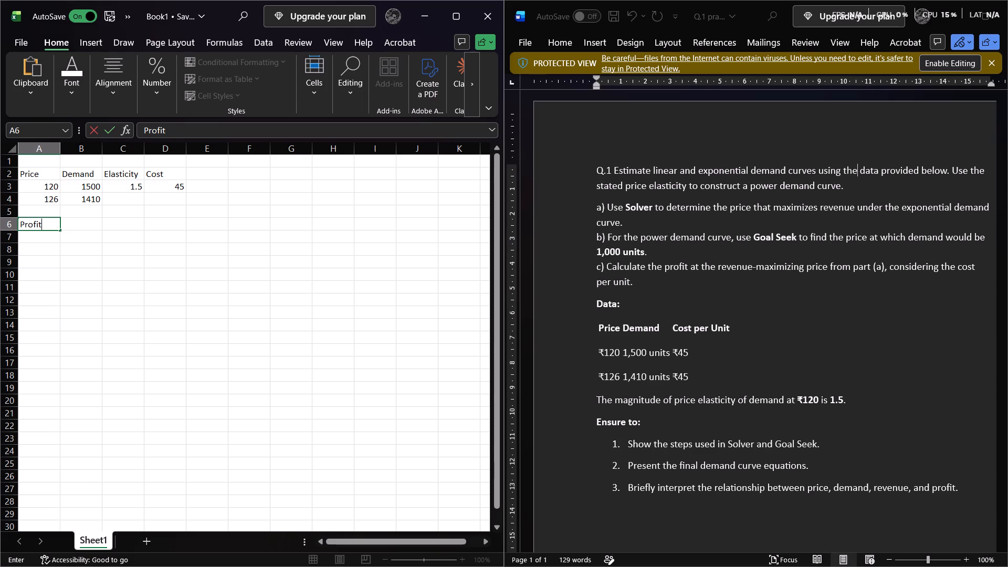
click(91, 231)
click(91, 223)
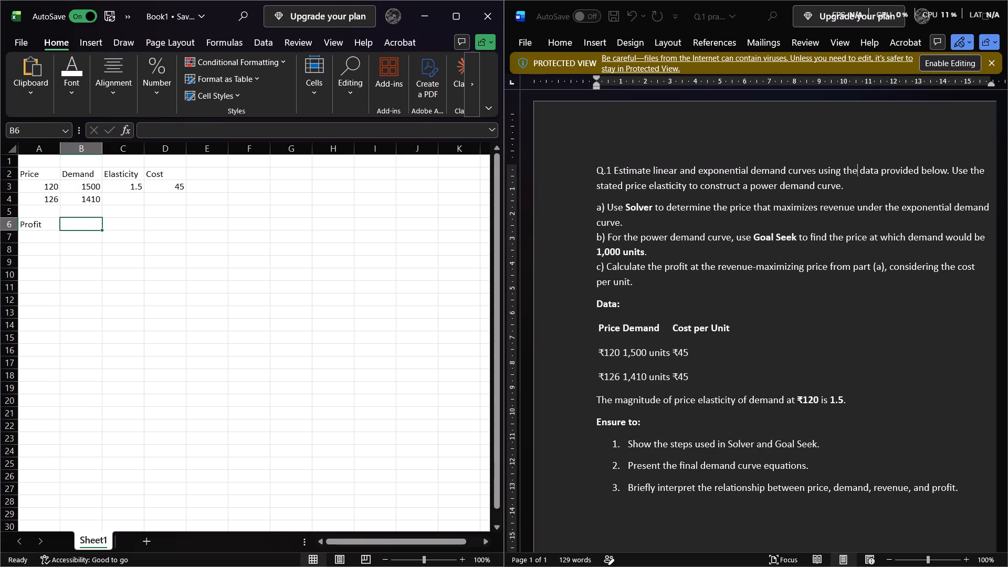
key(equal)
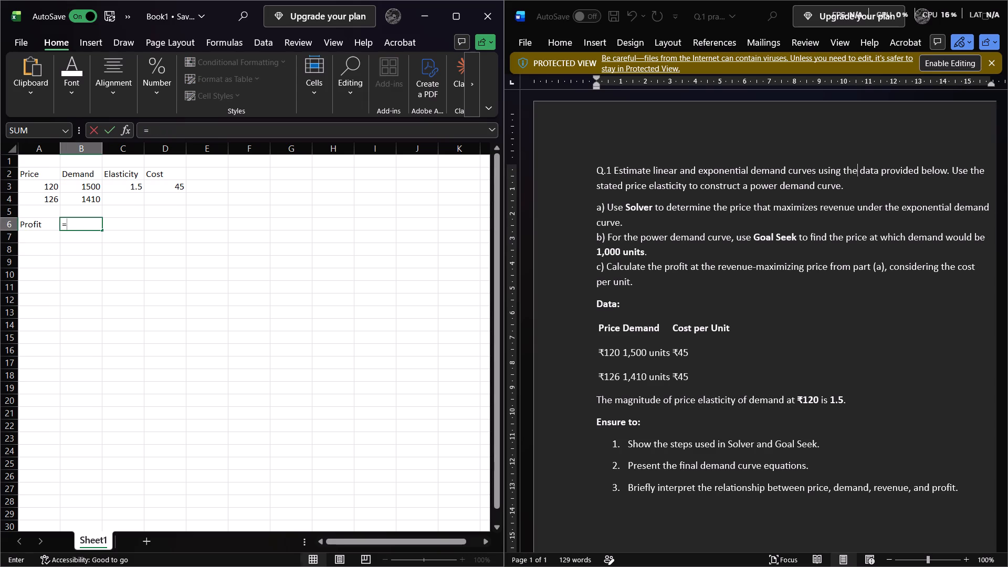
key(shift+parenleft)
click(46, 187)
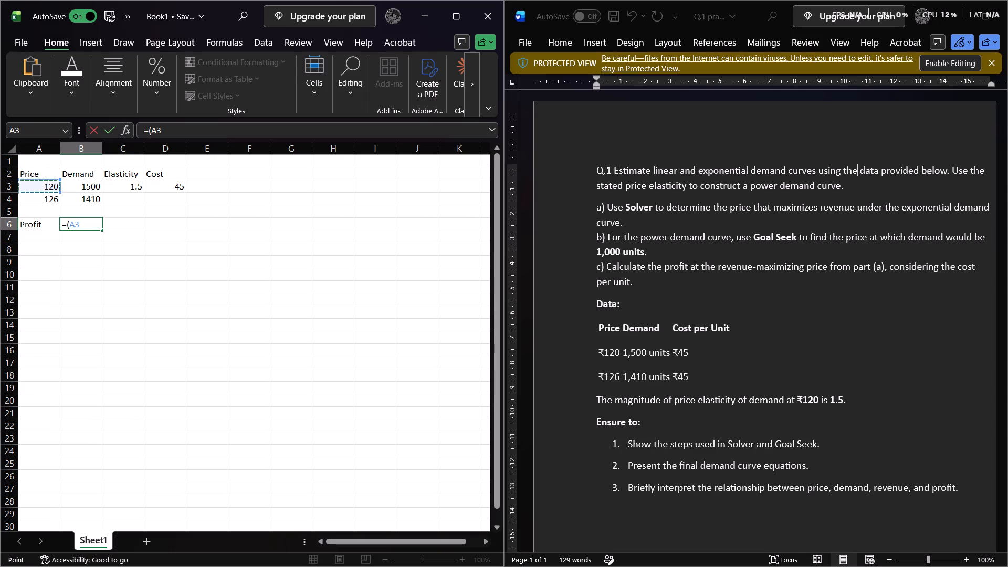
key(minus)
text(45)
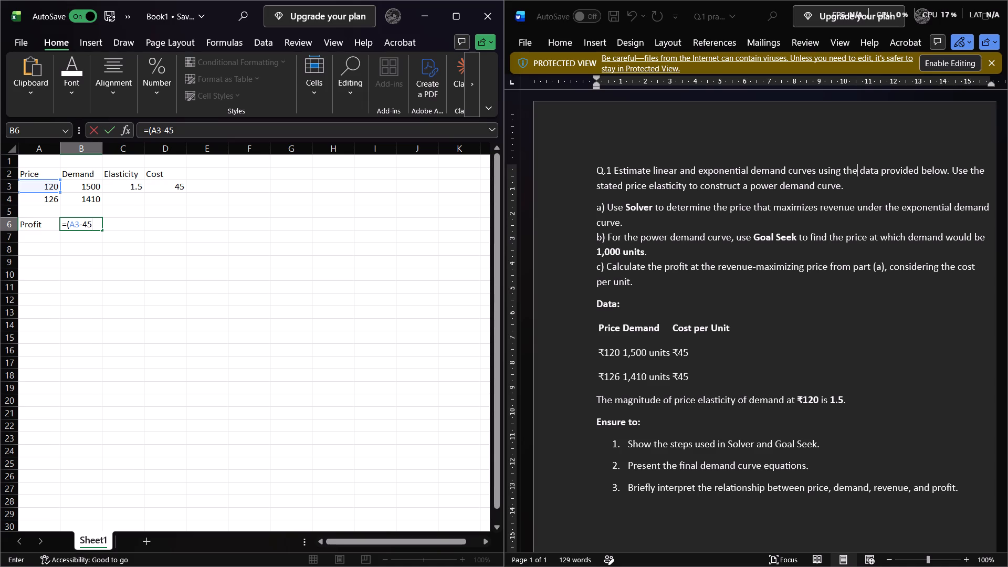
key(shift+parenright)
key(shift+asterisk)
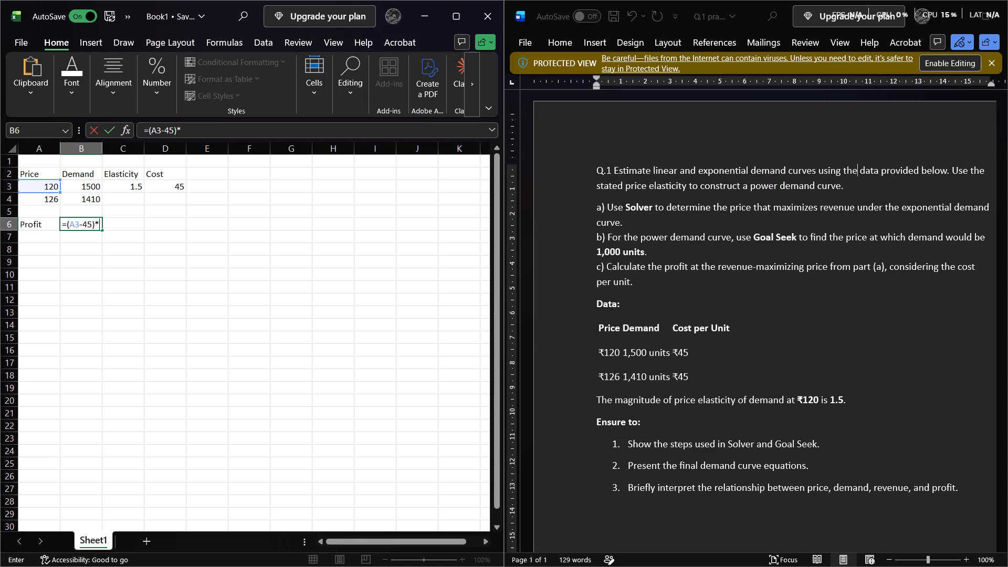
click(98, 186)
key(Return)
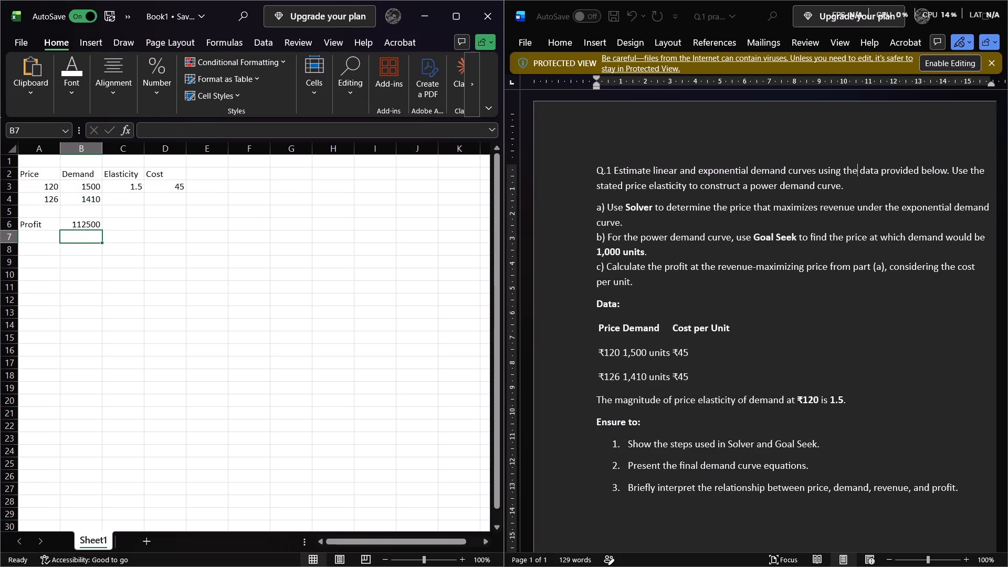
Insert a markers-only scatter chart of A3:B4, move it up beside the Profit row, and switch its rows and columns.
click(98, 223)
drag(30, 183, 80, 199)
click(101, 48)
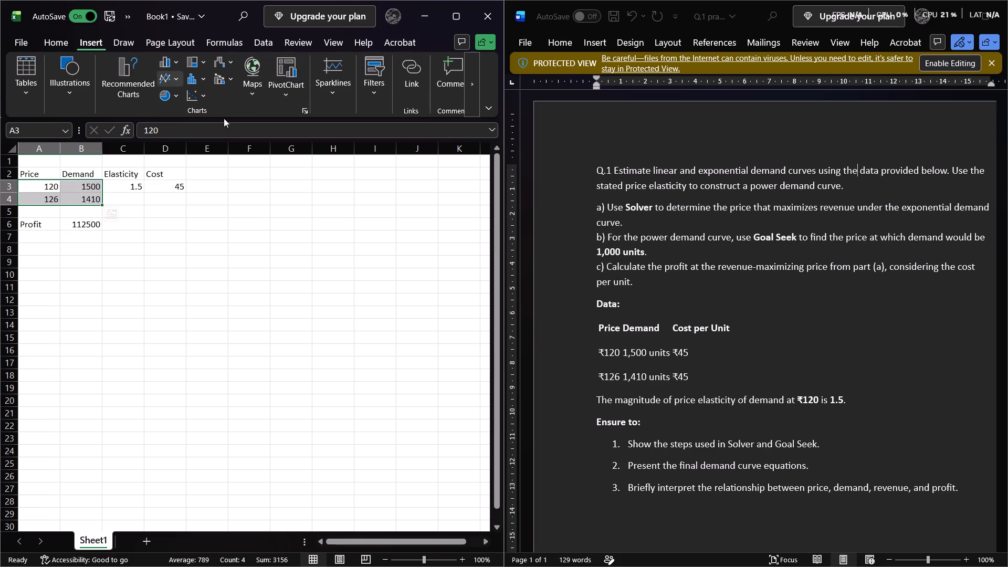
click(204, 102)
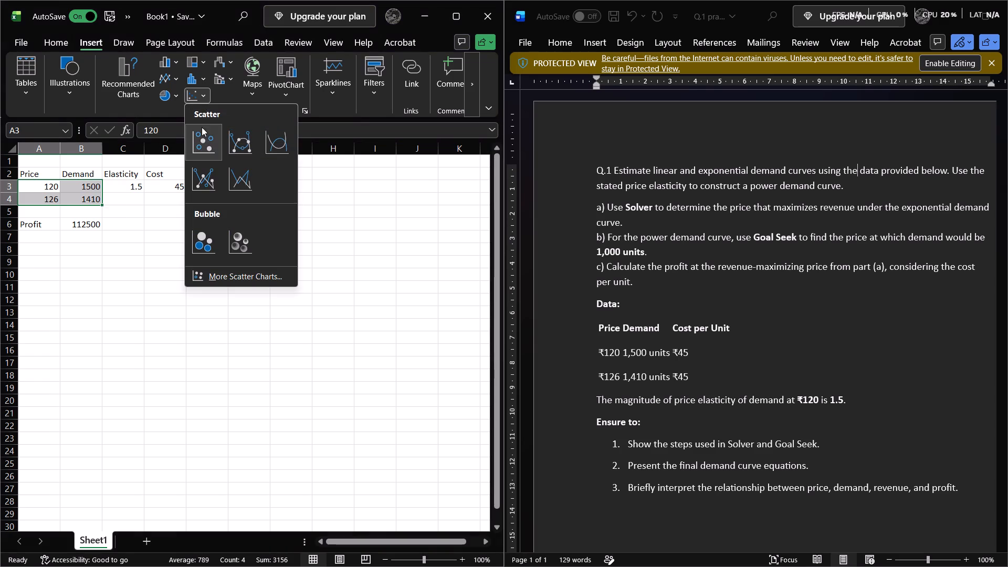
click(201, 137)
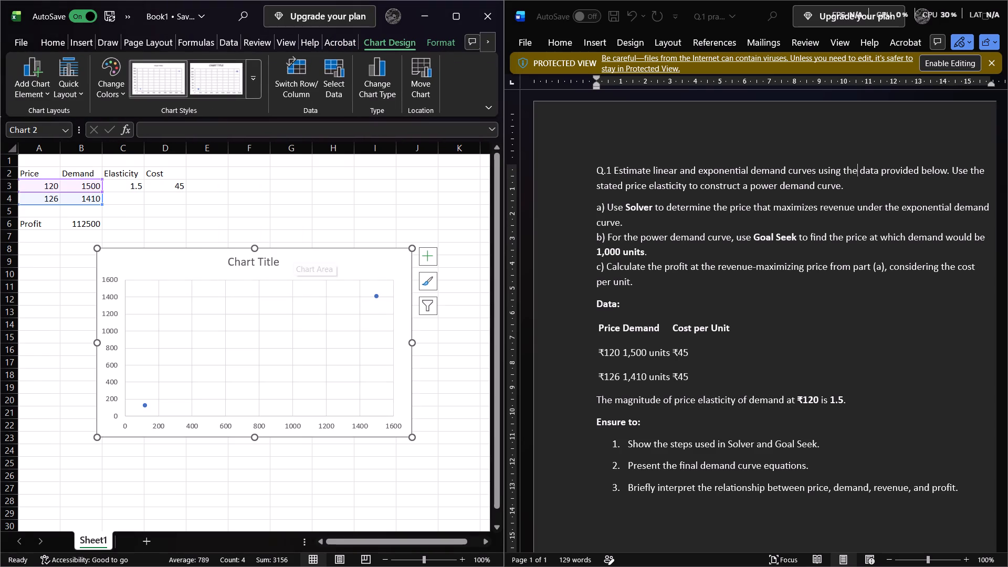
drag(301, 258, 345, 212)
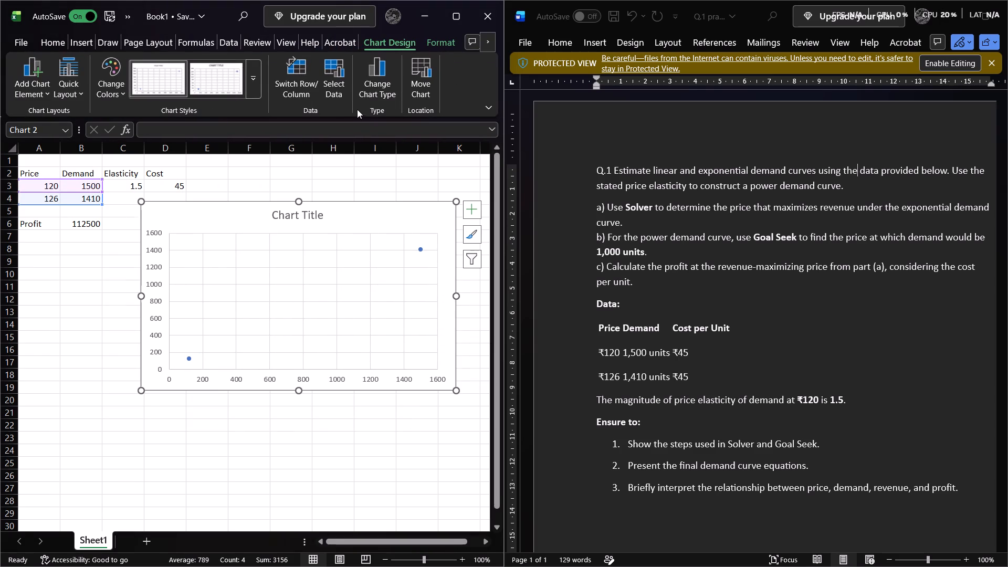
click(288, 86)
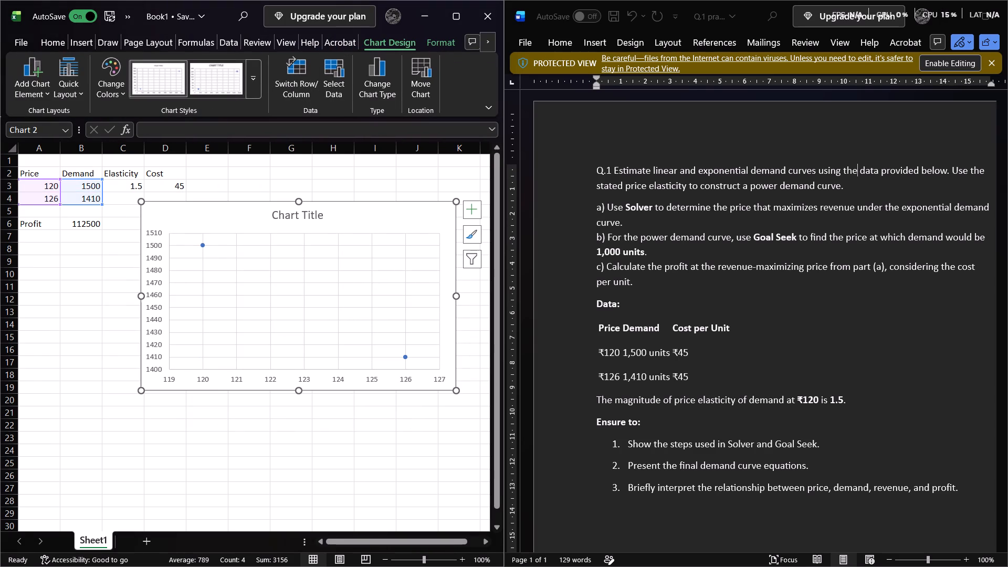
Add an exponential trendline to the chart's data series and display its equation on the chart.
right_click(201, 247)
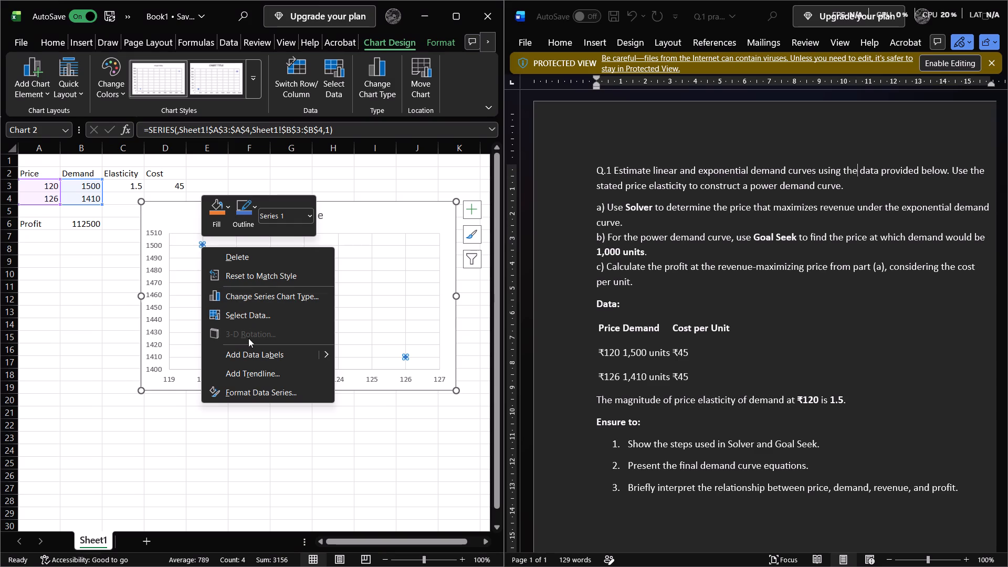
click(265, 376)
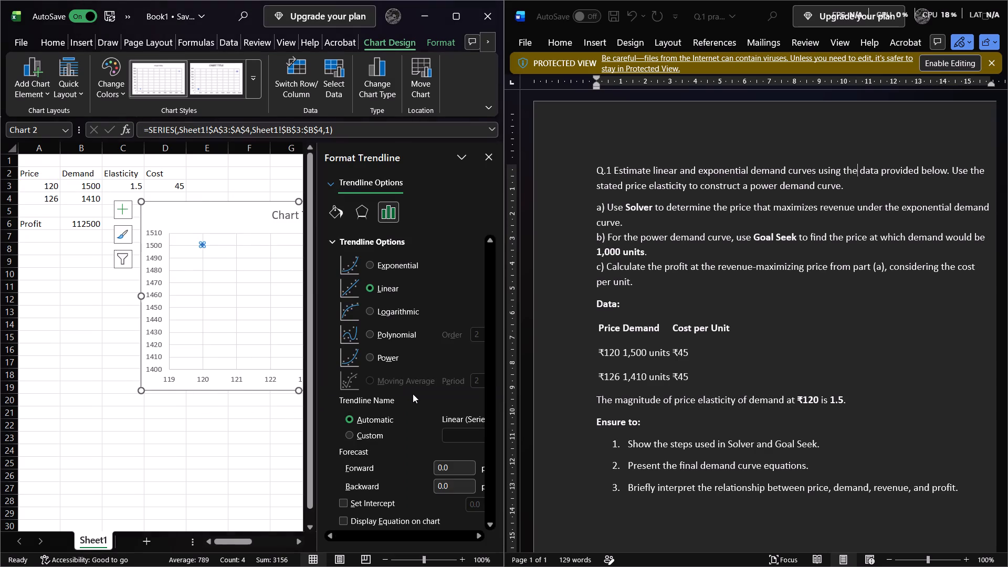
click(375, 269)
scroll(334, 395, down, 1)
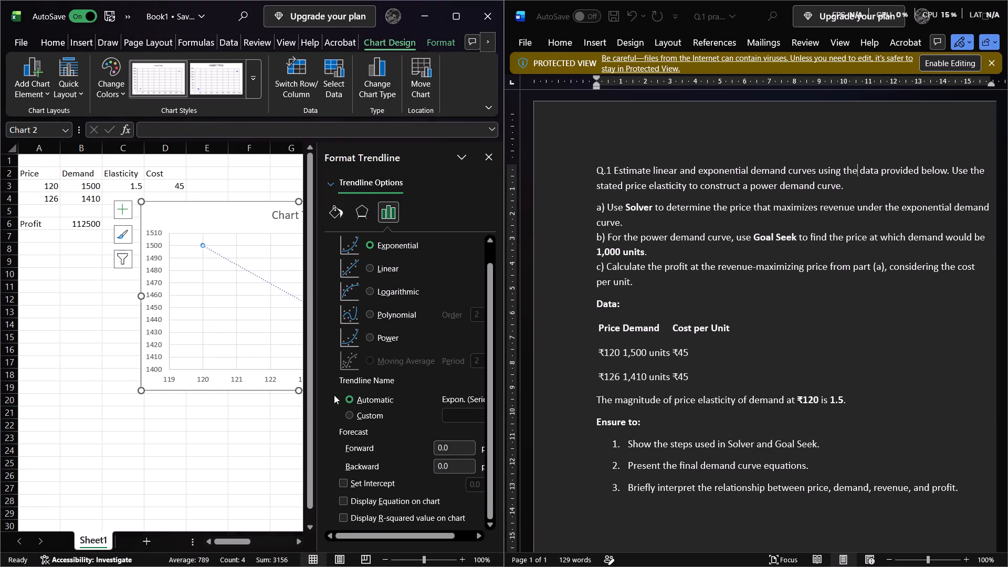
click(344, 500)
click(222, 437)
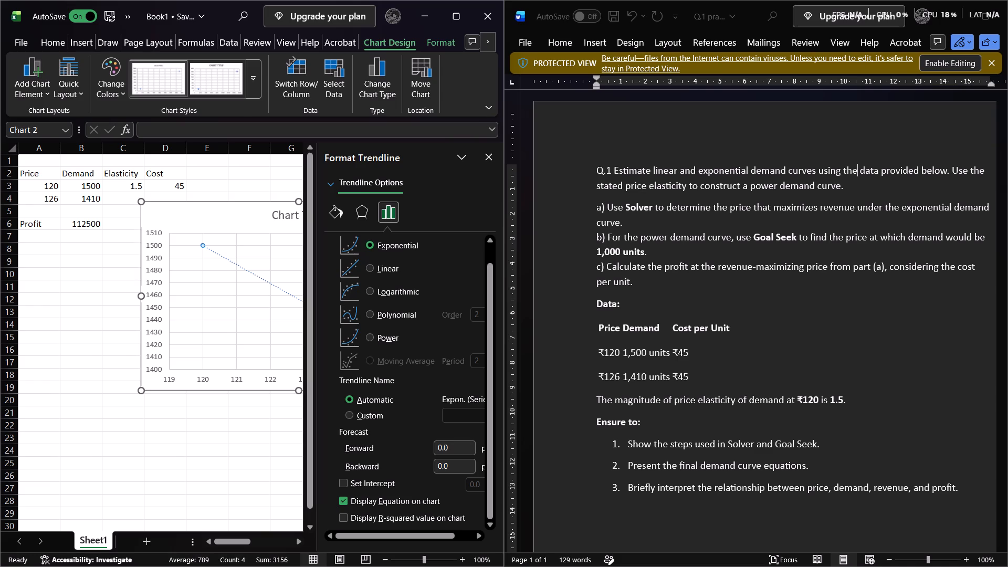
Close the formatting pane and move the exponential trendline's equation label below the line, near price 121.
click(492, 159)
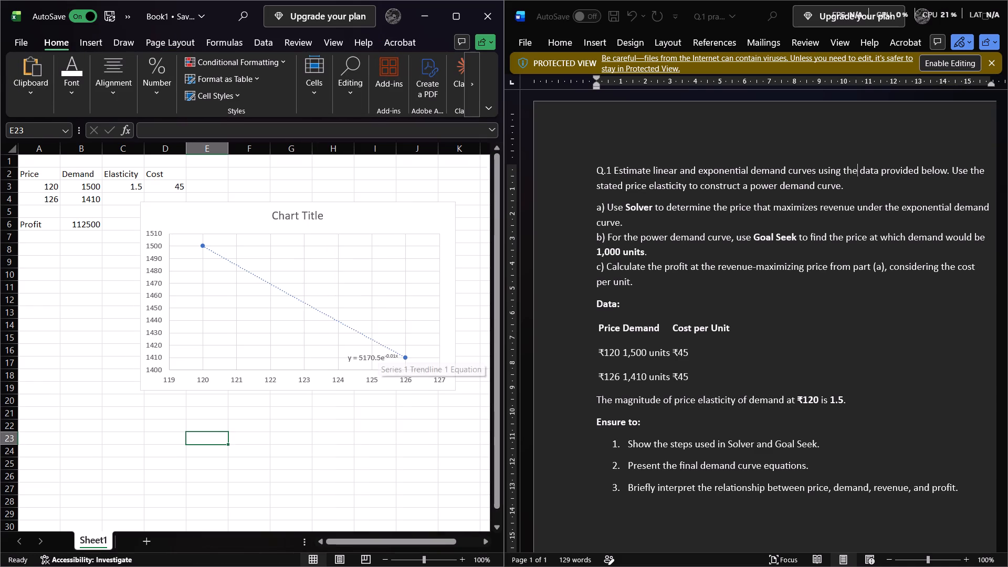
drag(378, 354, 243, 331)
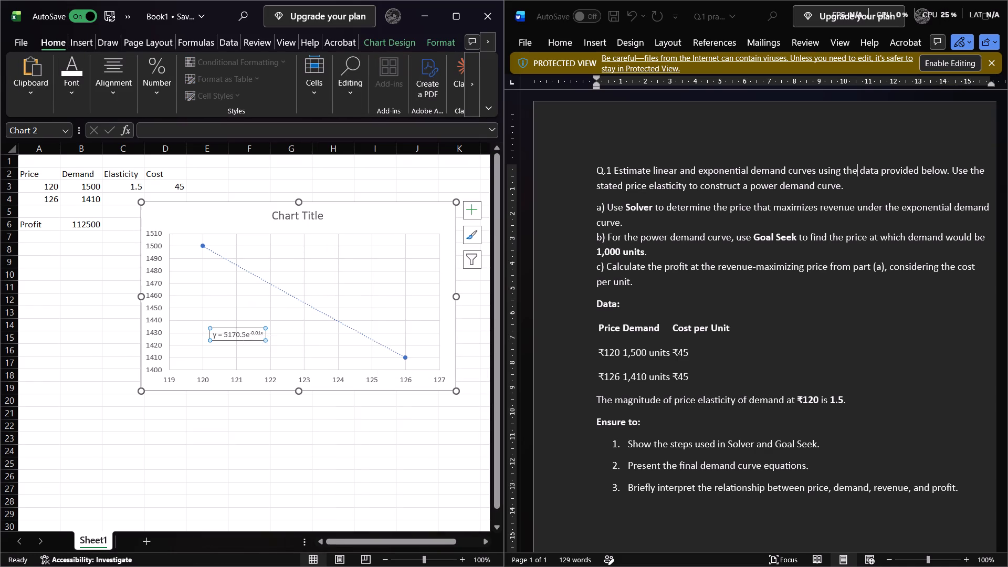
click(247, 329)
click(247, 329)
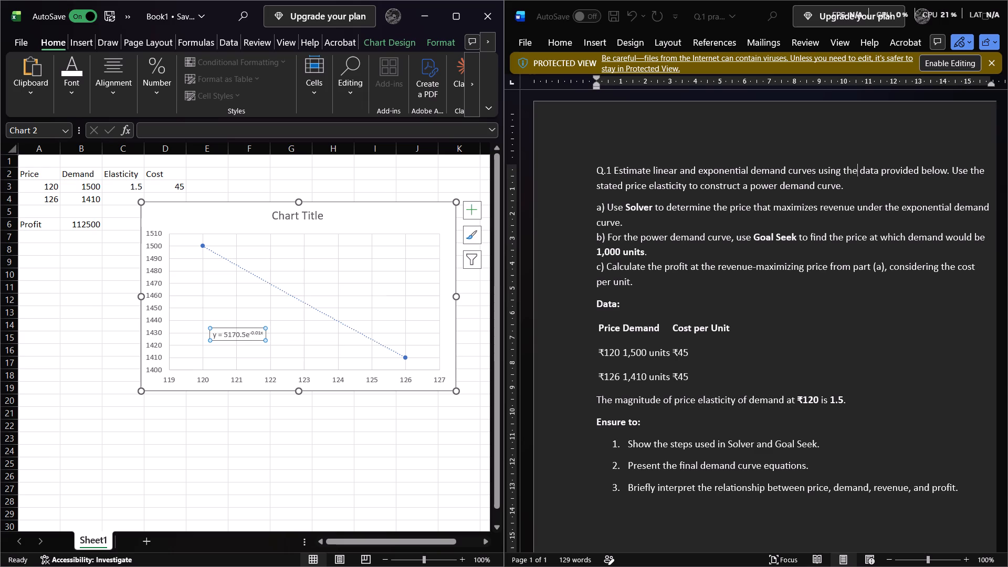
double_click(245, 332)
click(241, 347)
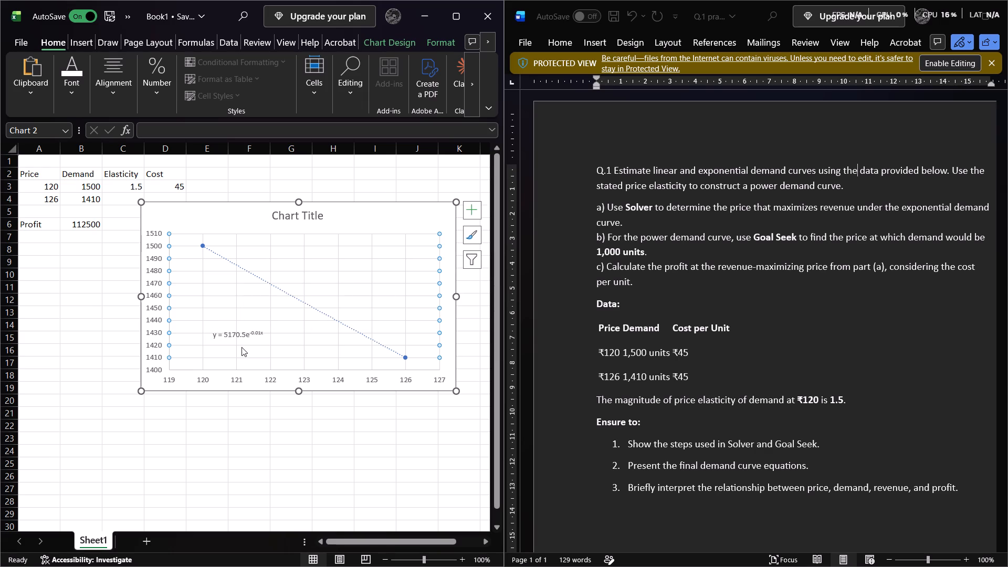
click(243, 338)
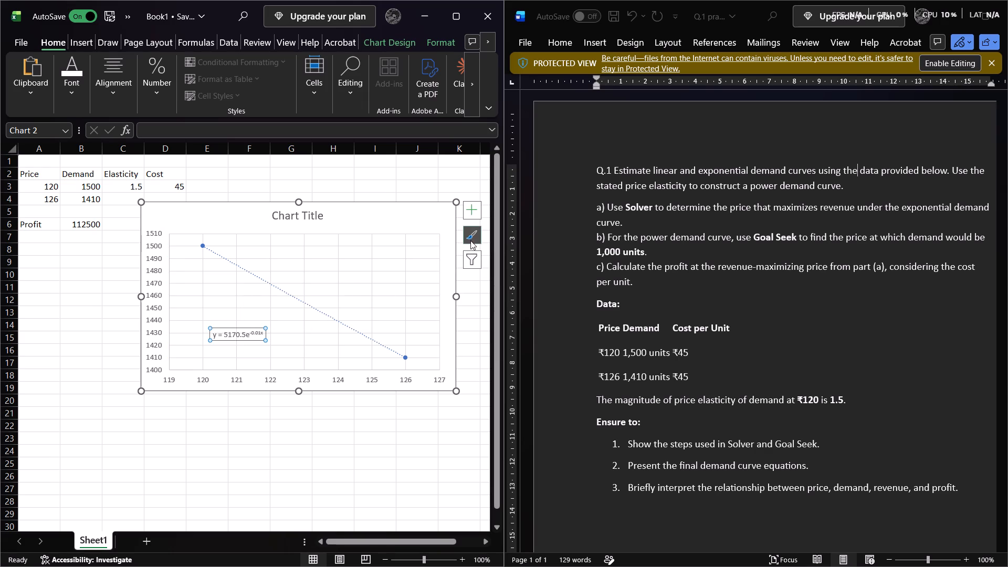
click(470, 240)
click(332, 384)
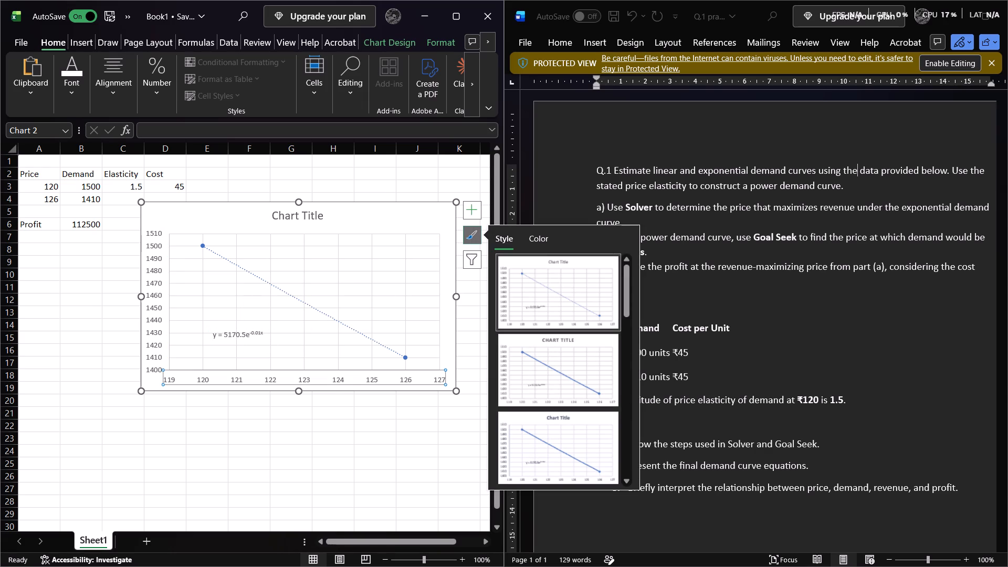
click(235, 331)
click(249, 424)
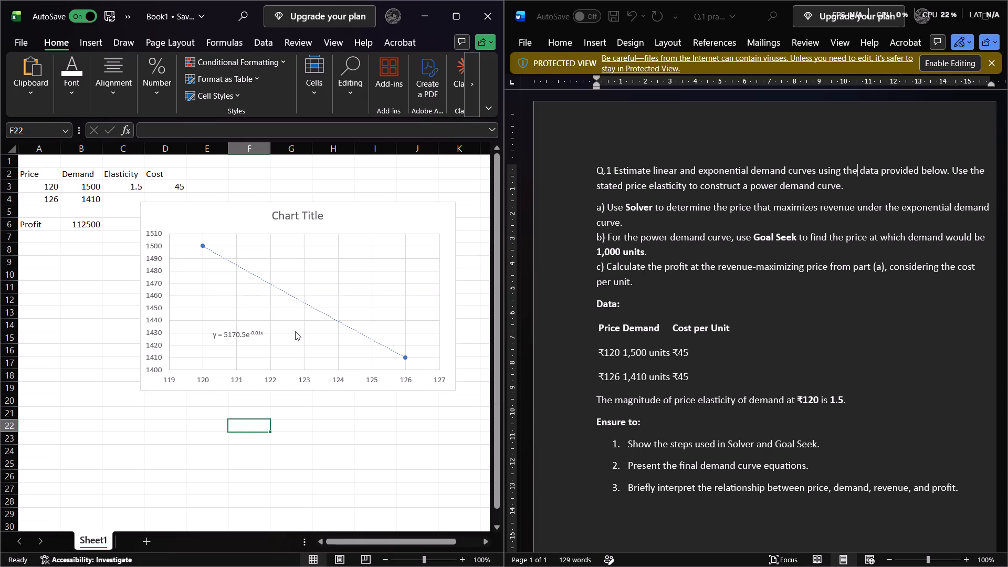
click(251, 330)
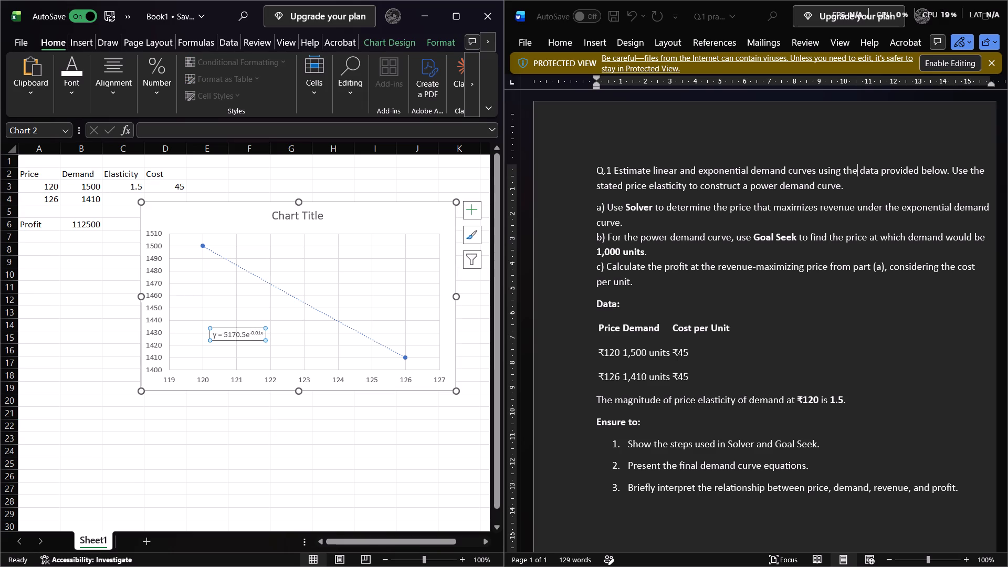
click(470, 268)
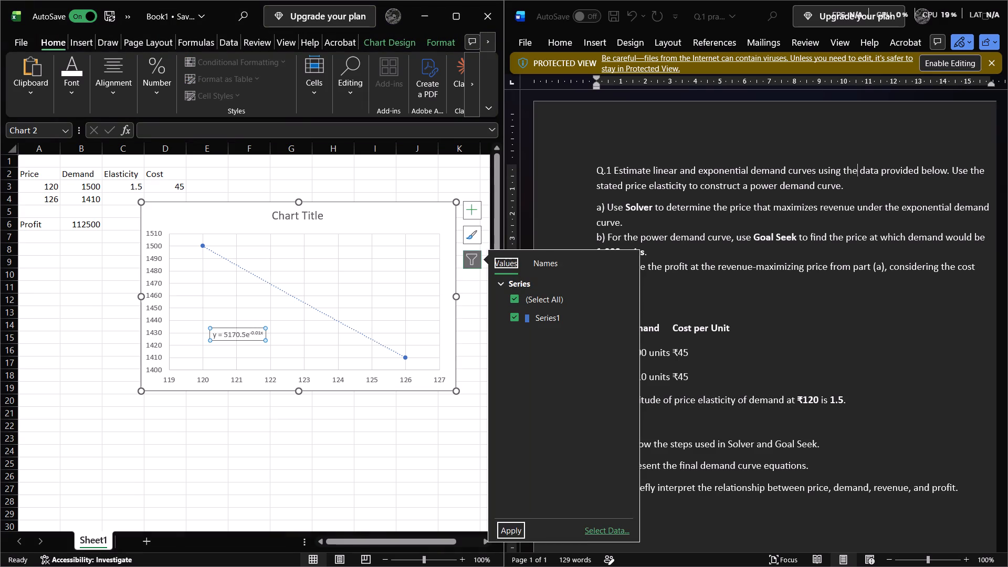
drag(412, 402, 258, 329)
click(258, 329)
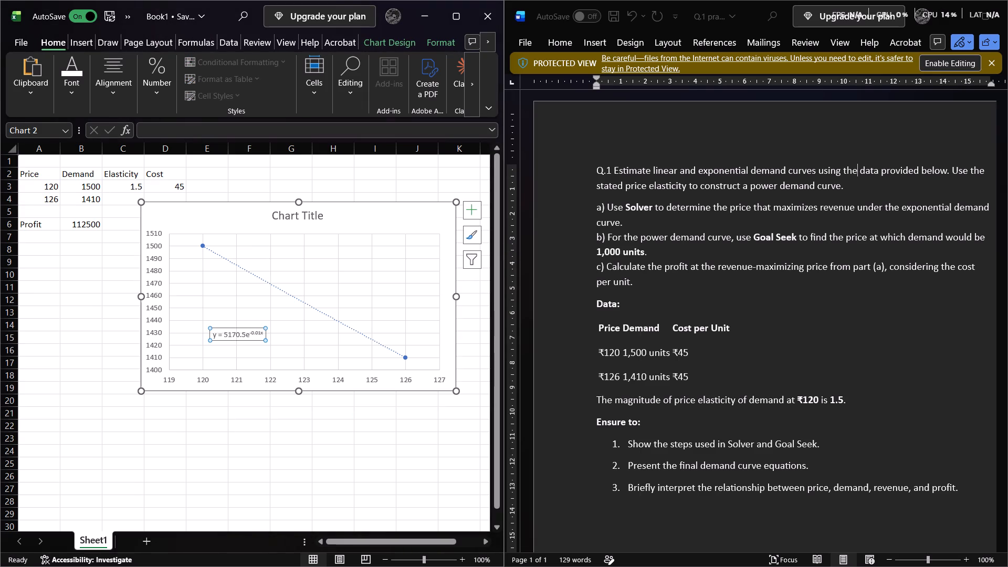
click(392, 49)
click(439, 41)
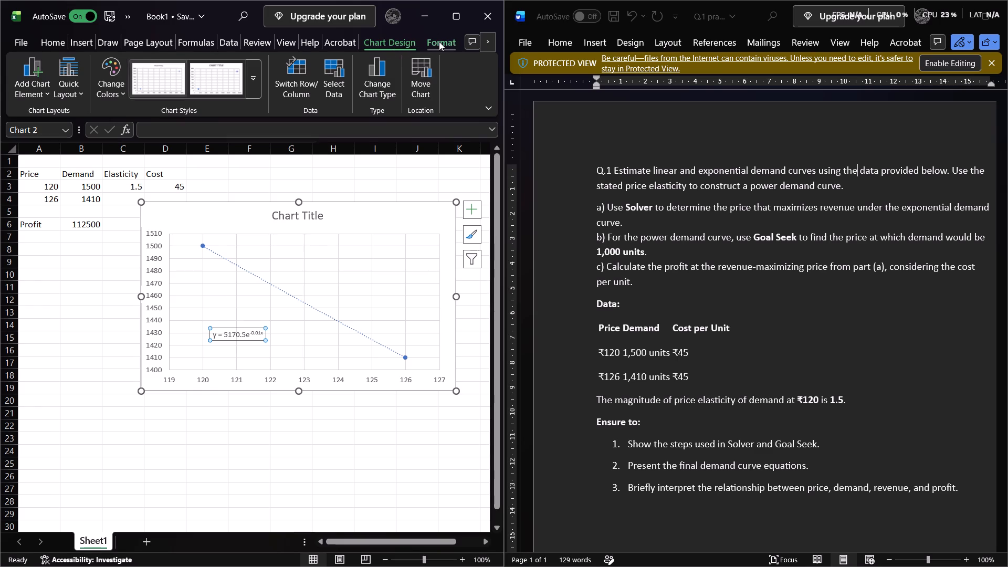
Maximise the Book1 workbook window.
click(461, 13)
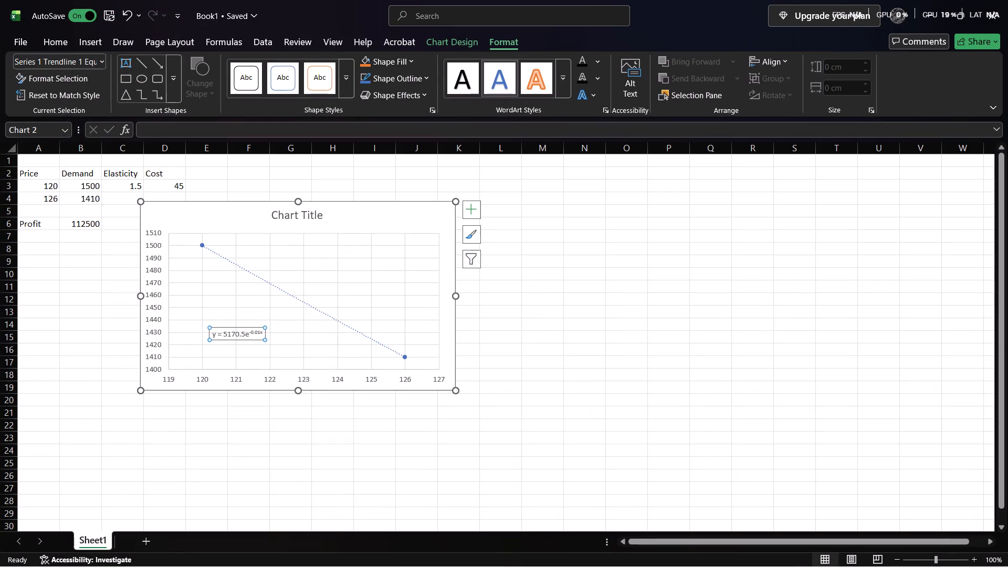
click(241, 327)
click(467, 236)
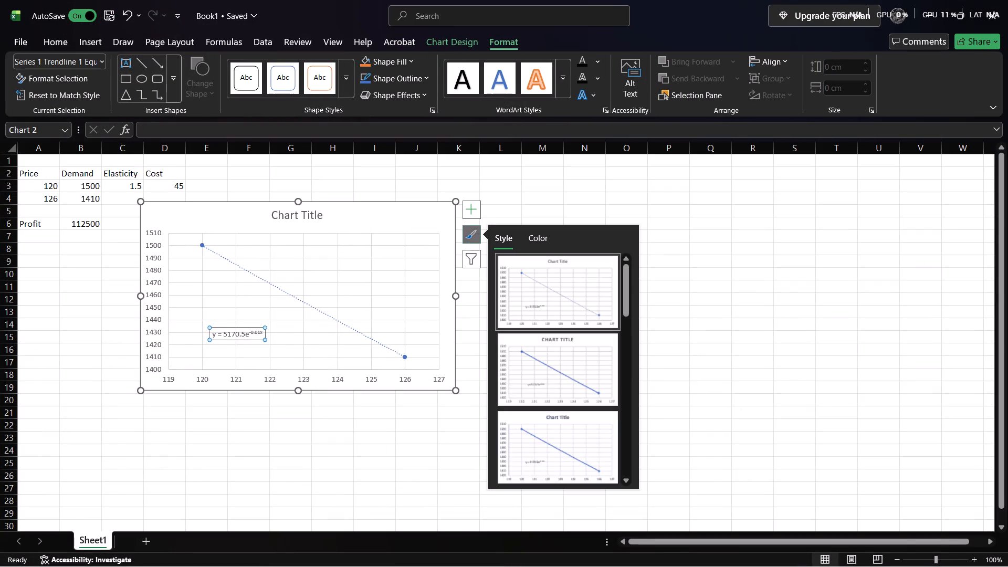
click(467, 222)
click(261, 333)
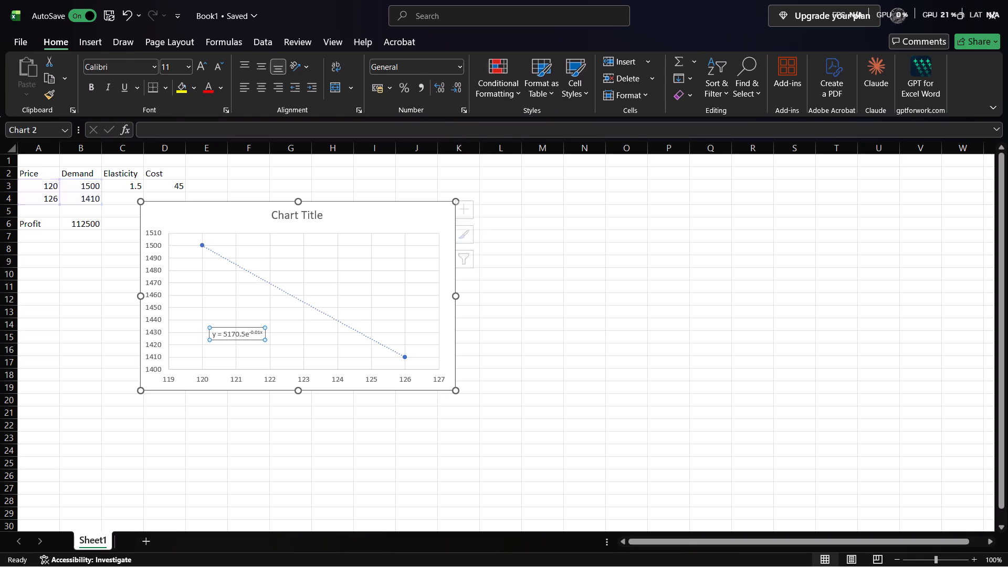
Remove the exponential trendline from the chart and add a default linear trendline in its place.
click(474, 216)
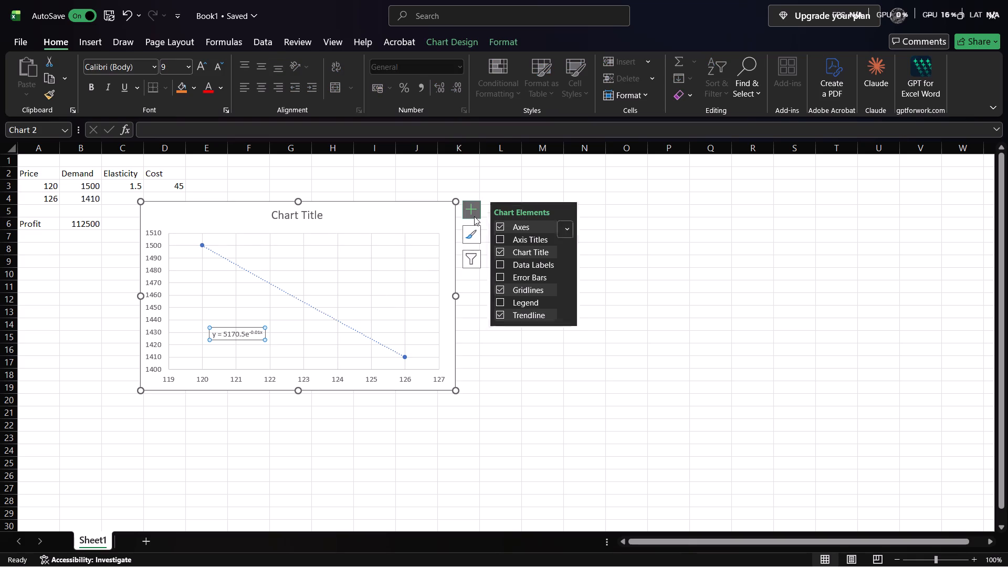
click(552, 213)
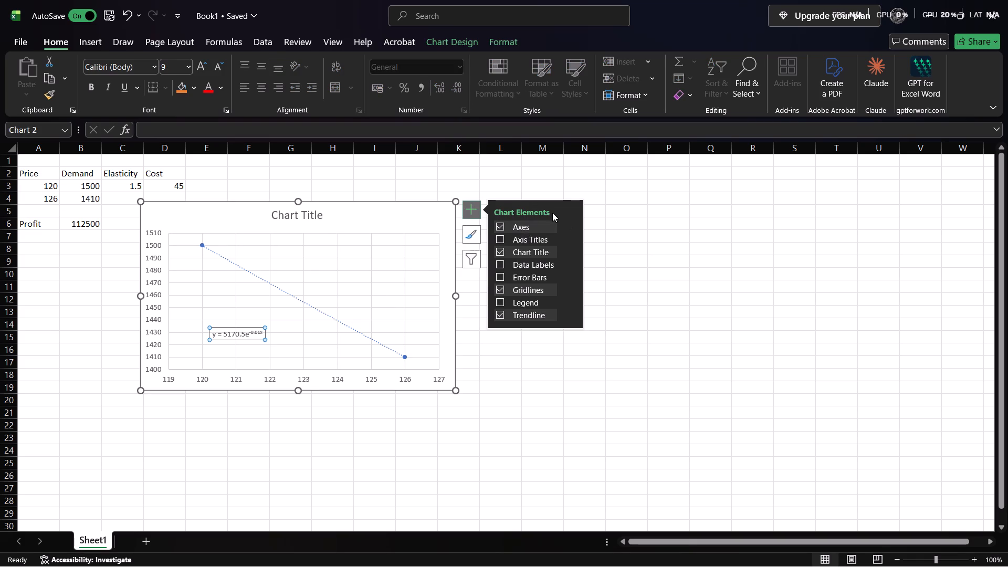
click(563, 229)
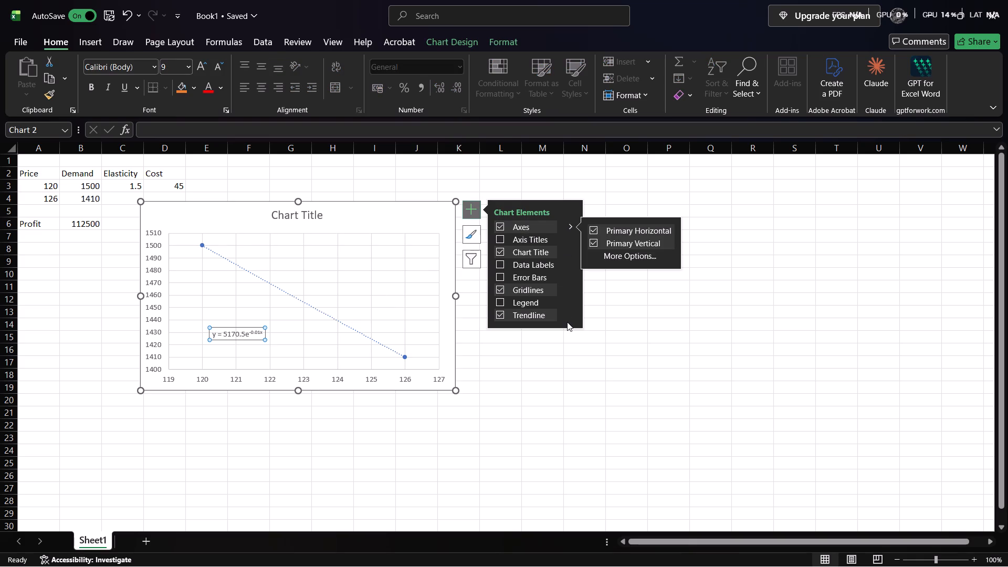
drag(567, 322, 530, 313)
double_click(530, 313)
click(530, 313)
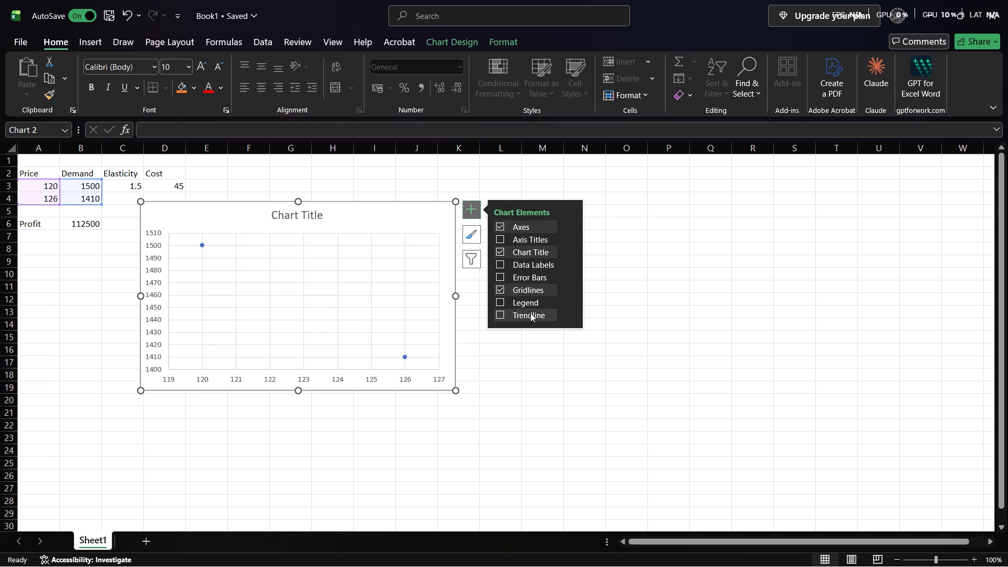
click(349, 416)
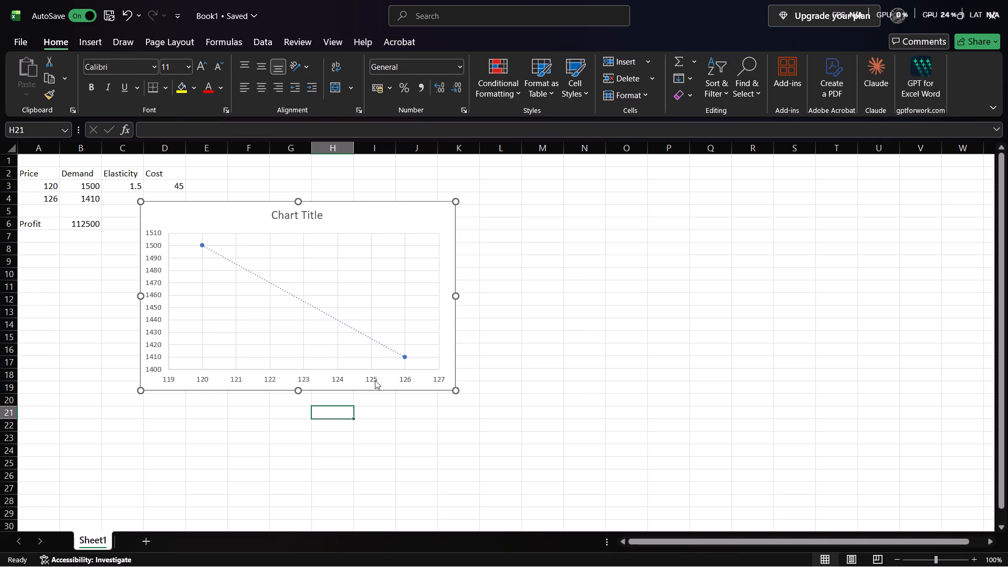
Move the chart up beside the data table so it starts in column F at row 1, and delete its title.
drag(374, 224, 472, 183)
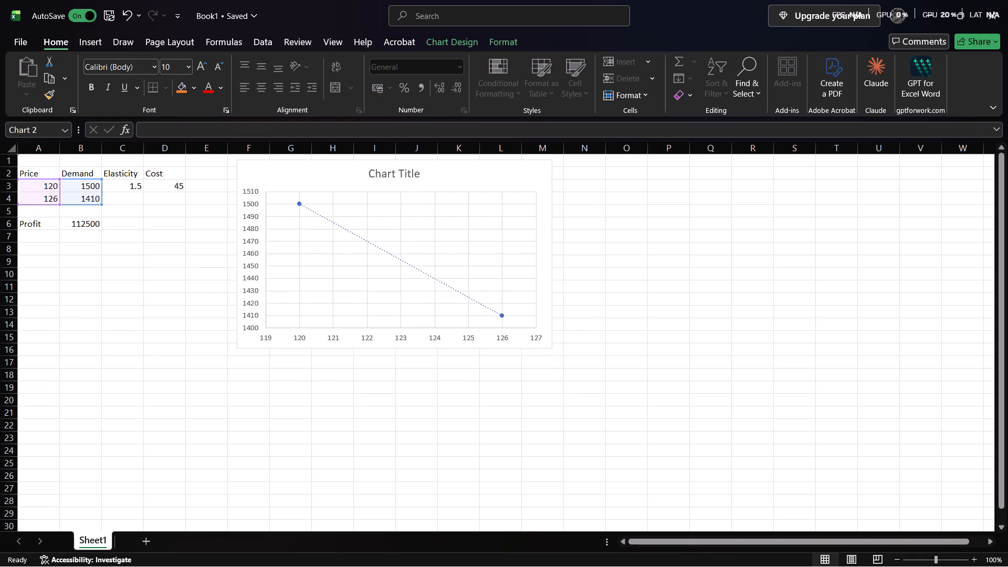
triple_click(472, 183)
click(403, 172)
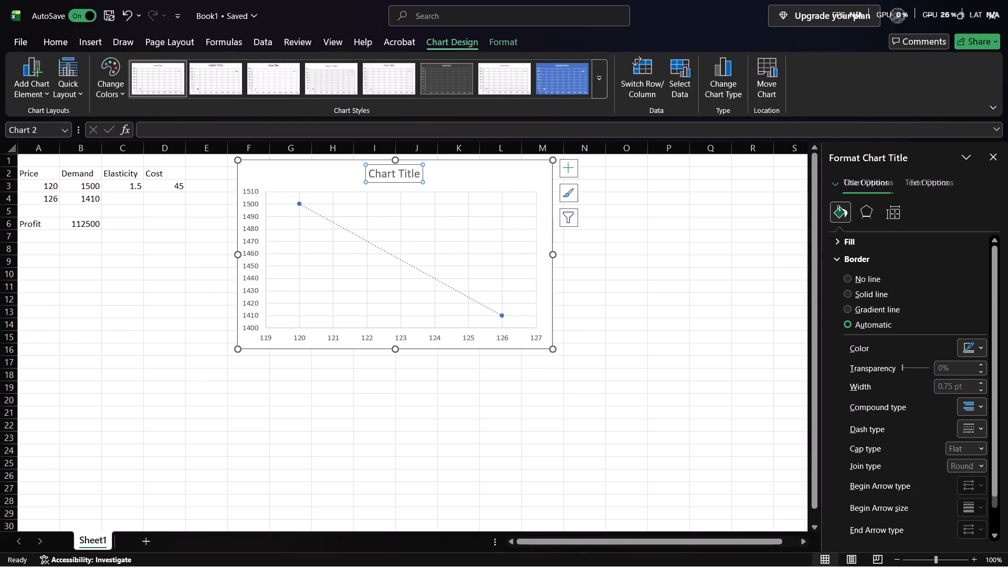
key(Delete)
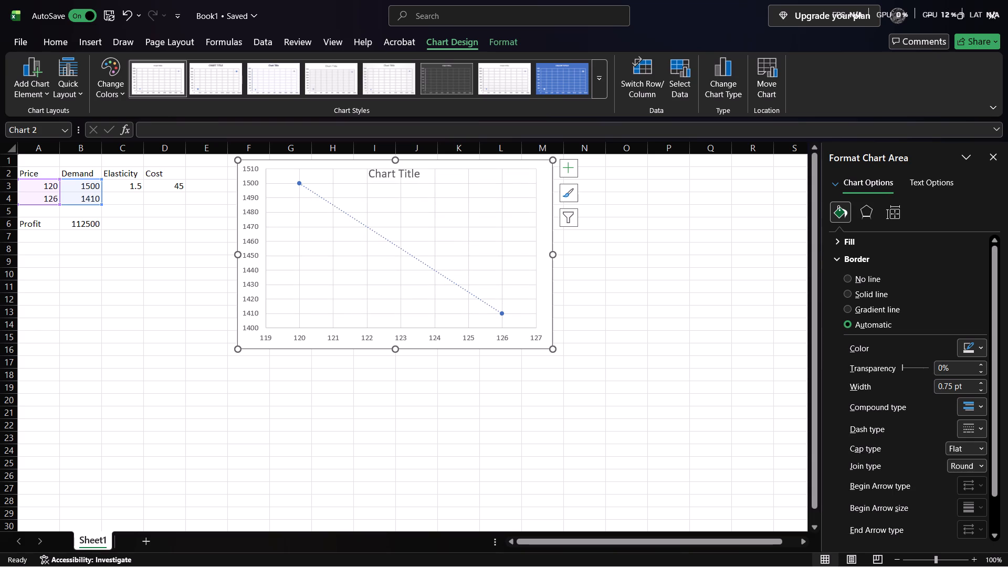
Display the linear trendline's equation on the chart through its trendline options.
click(435, 272)
click(435, 272)
double_click(439, 272)
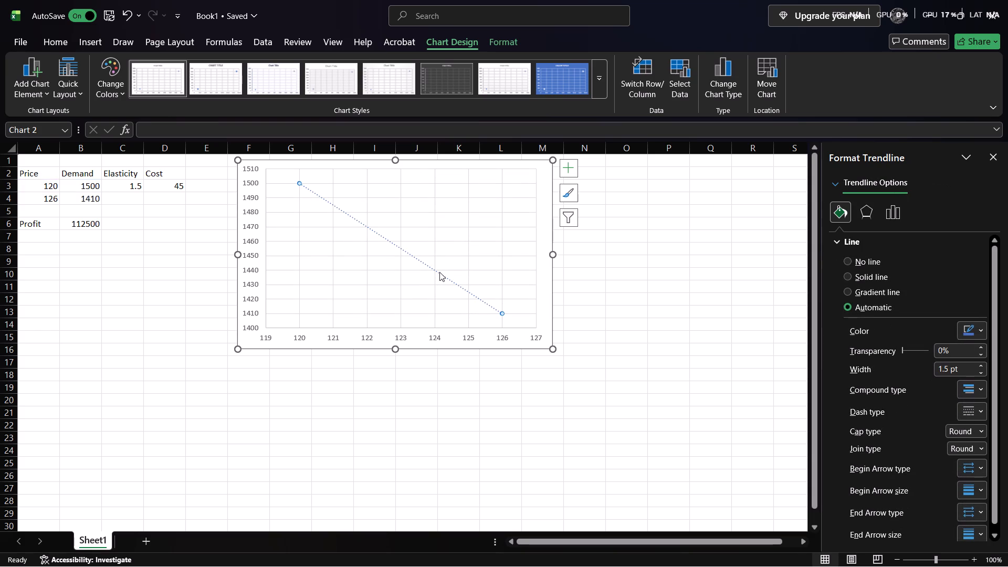
scroll(851, 374, down, 7)
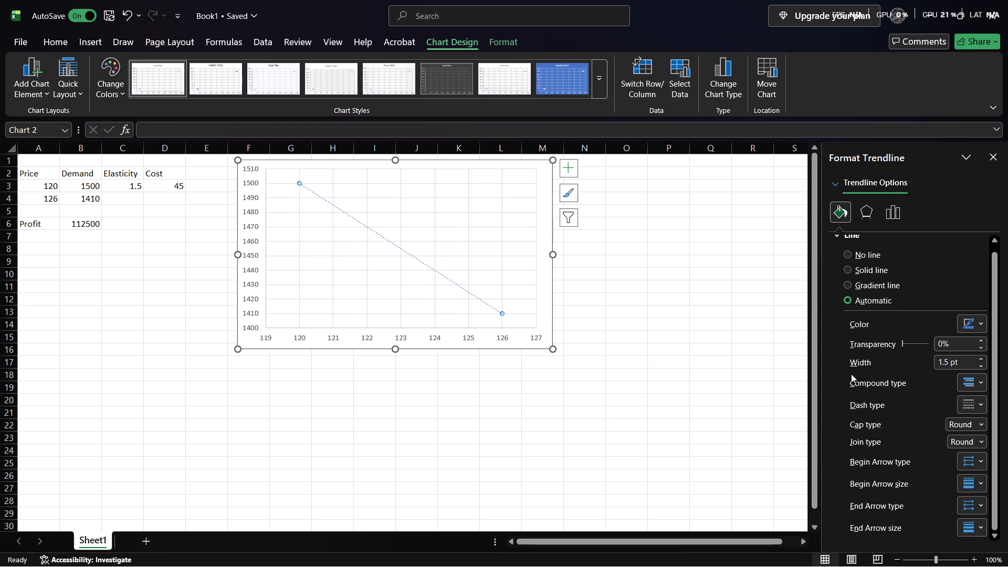
scroll(851, 374, down, 1)
scroll(845, 239, up, 5)
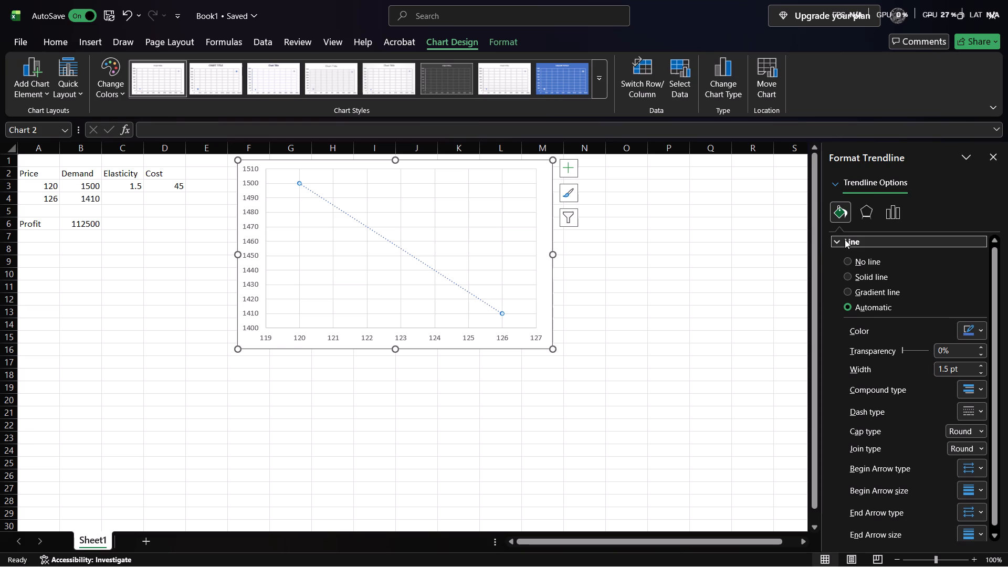
scroll(845, 239, up, 1)
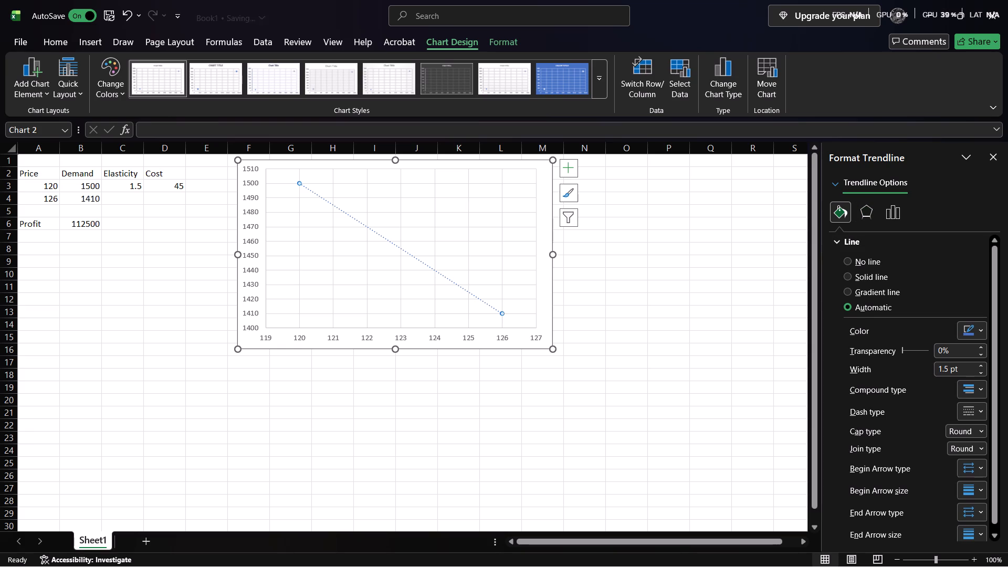
click(502, 313)
right_click(502, 313)
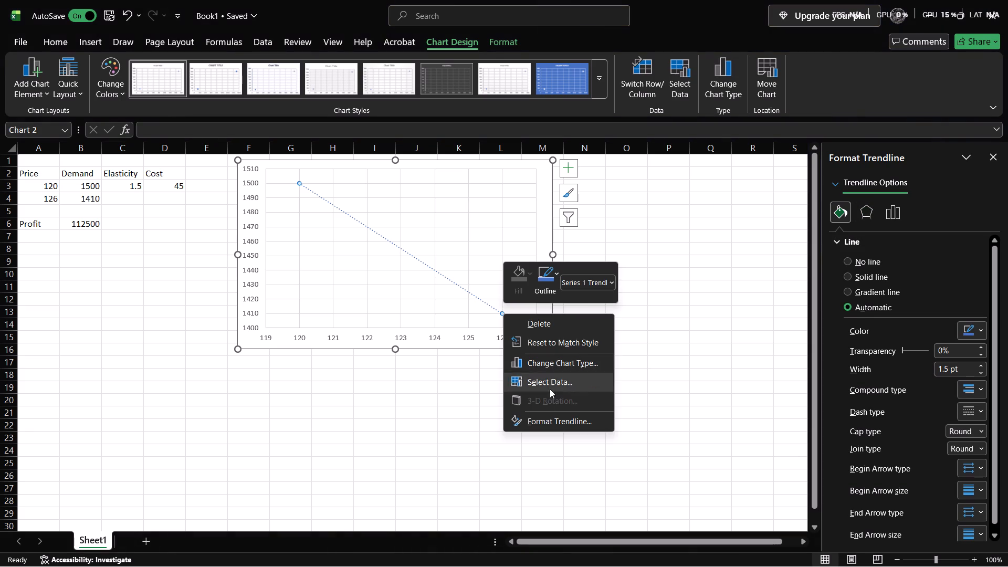
click(545, 415)
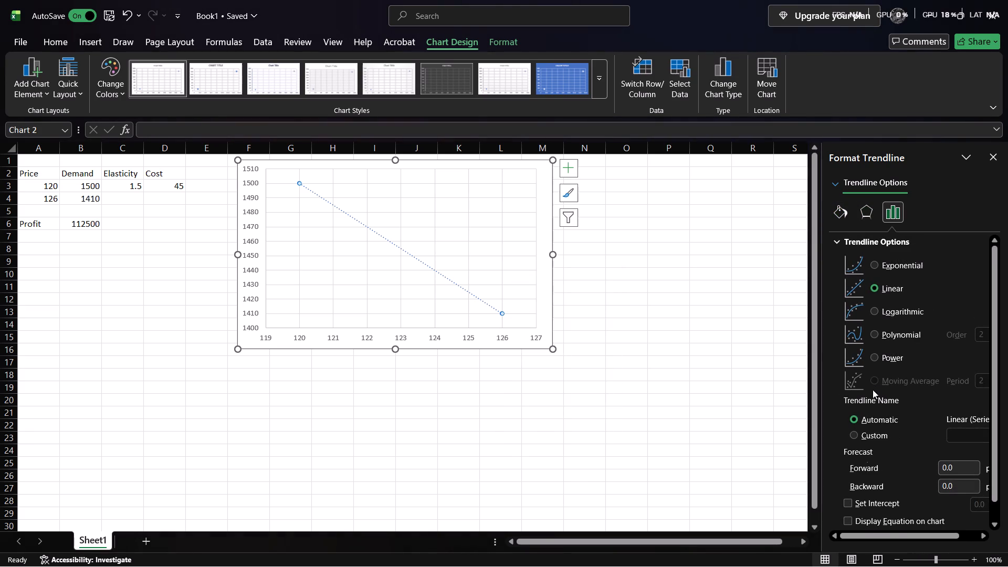
scroll(862, 493, down, 2)
click(848, 499)
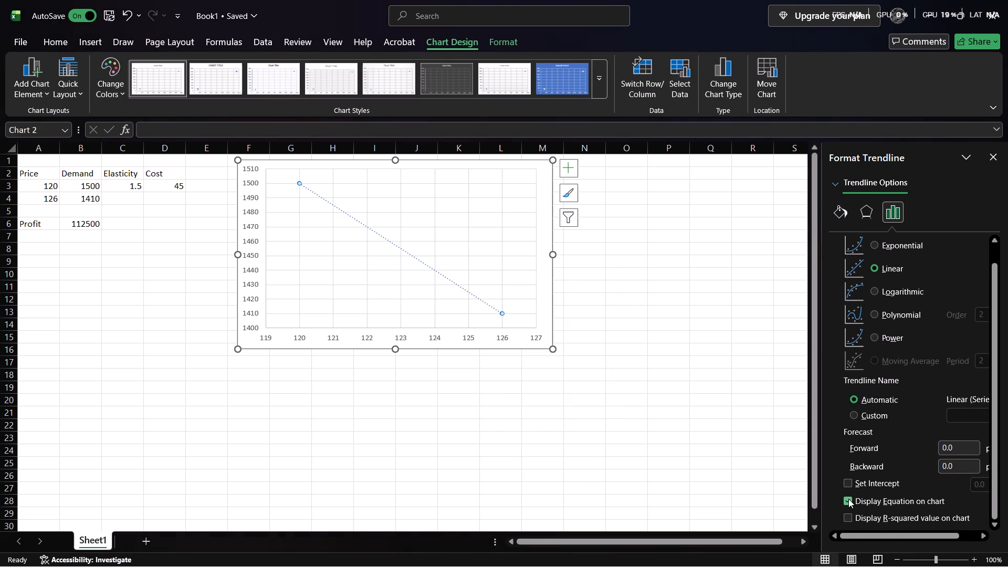
Give the trendline equation label a solid fill in the lightest theme blue and move it to the empty area below the line.
click(471, 316)
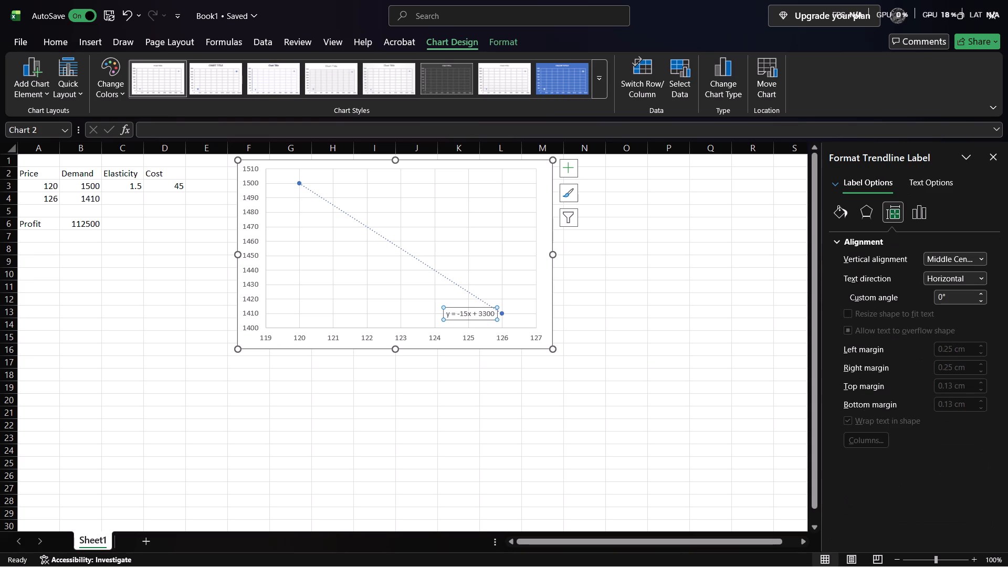
click(842, 218)
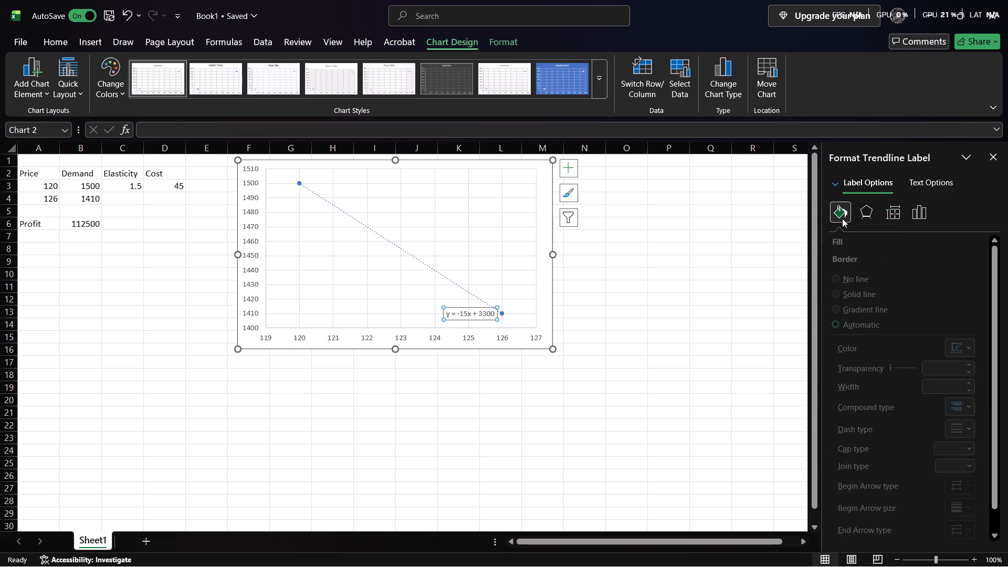
click(850, 278)
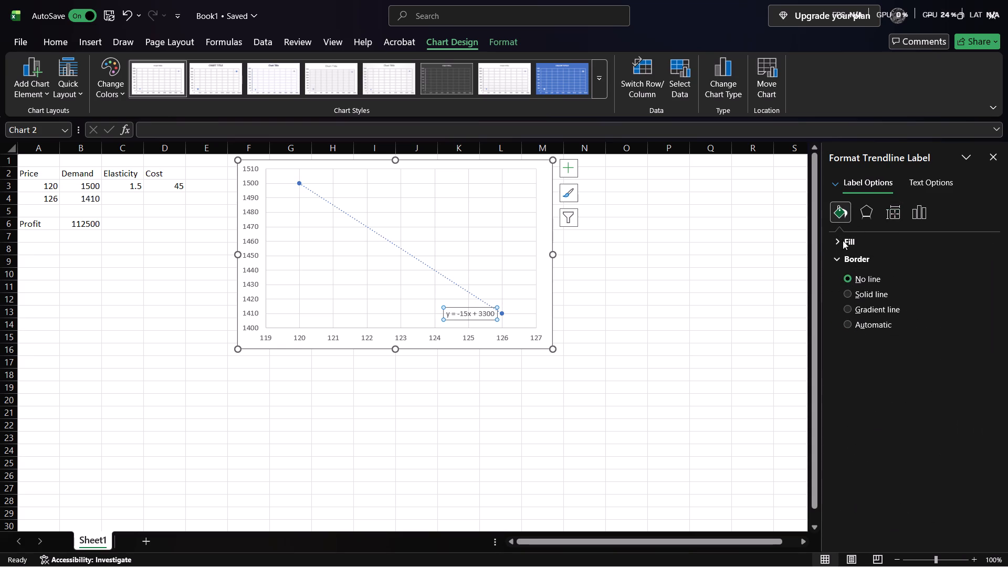
click(839, 241)
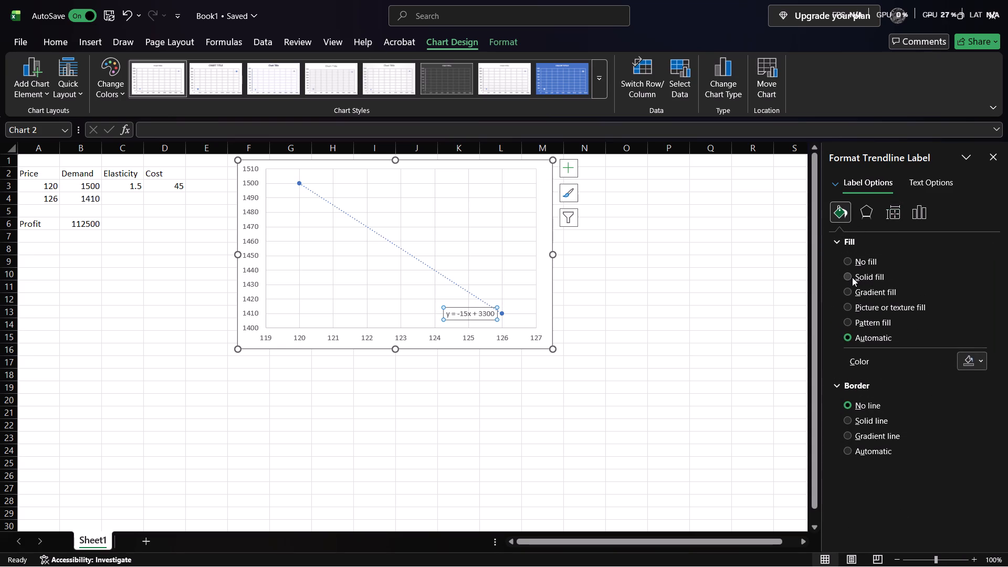
click(852, 277)
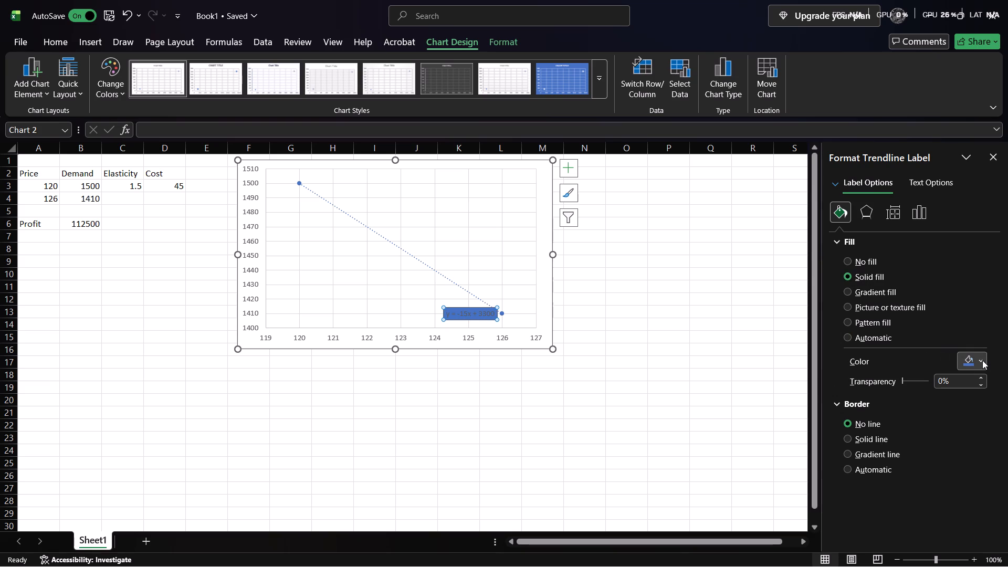
click(982, 360)
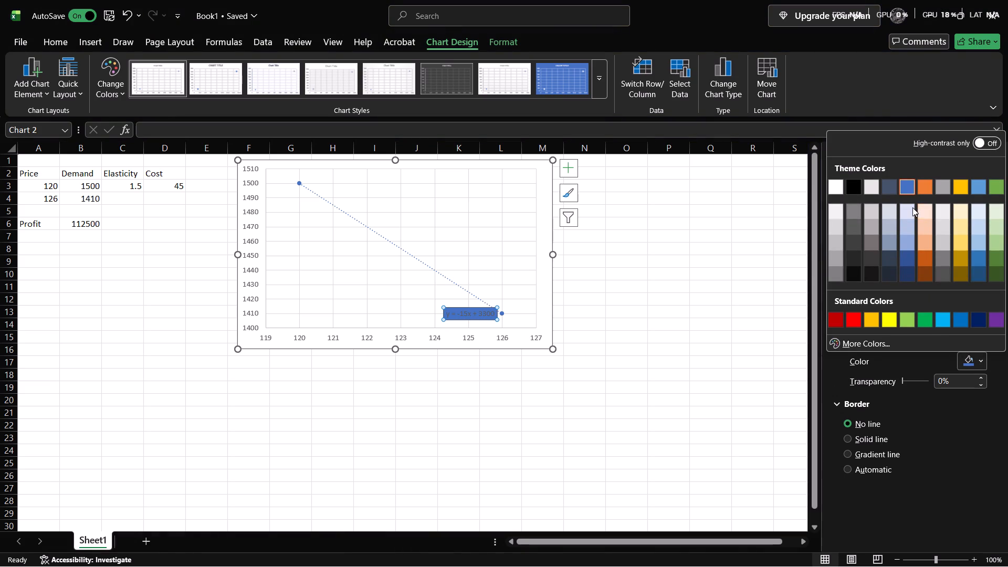
click(912, 207)
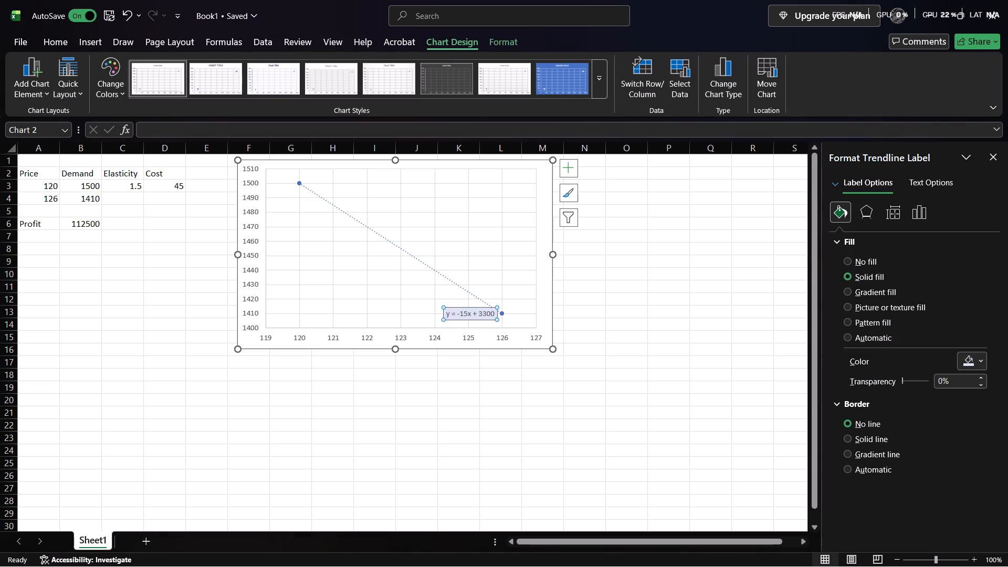
drag(459, 306, 349, 271)
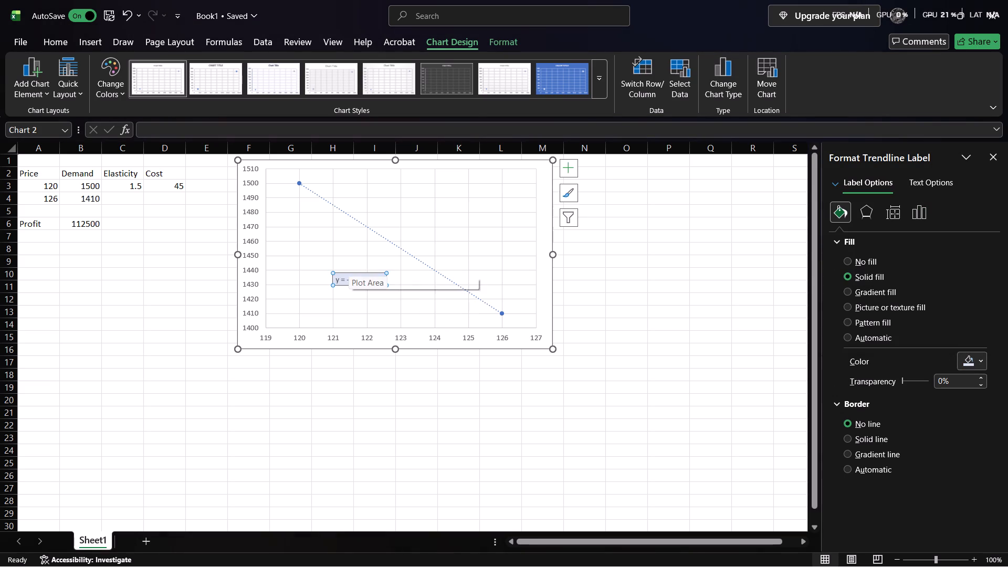
Add the label New Price in A7 and enter 1 as its value in B7.
click(30, 234)
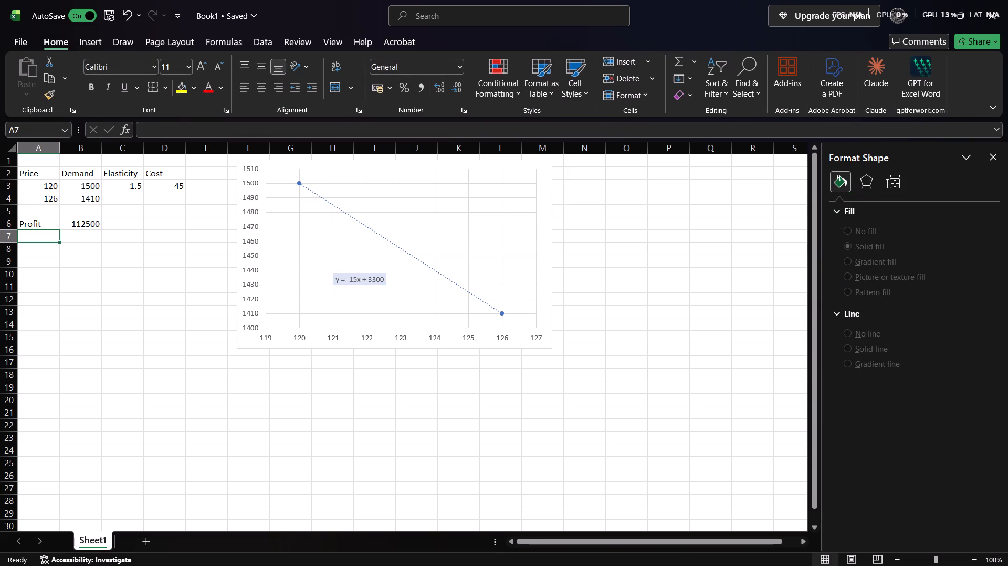
text(New)
key(space)
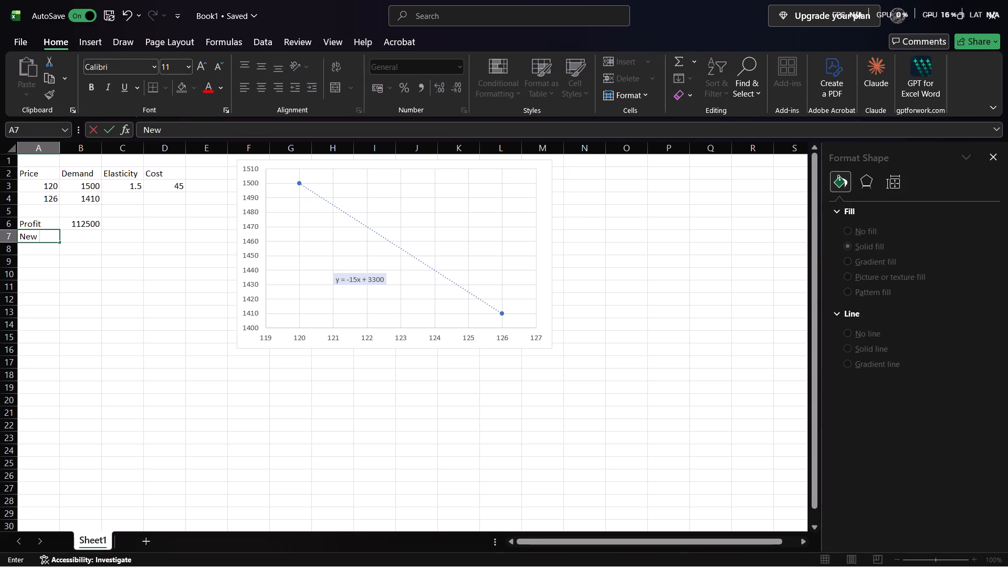
text(Pri)
text(ce)
key(Right)
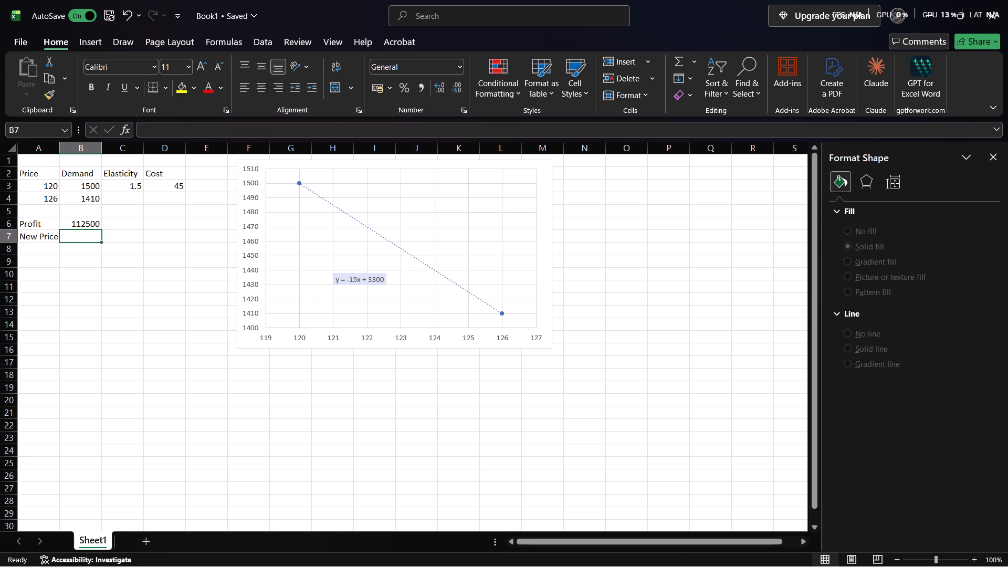
key(1)
key(Down)
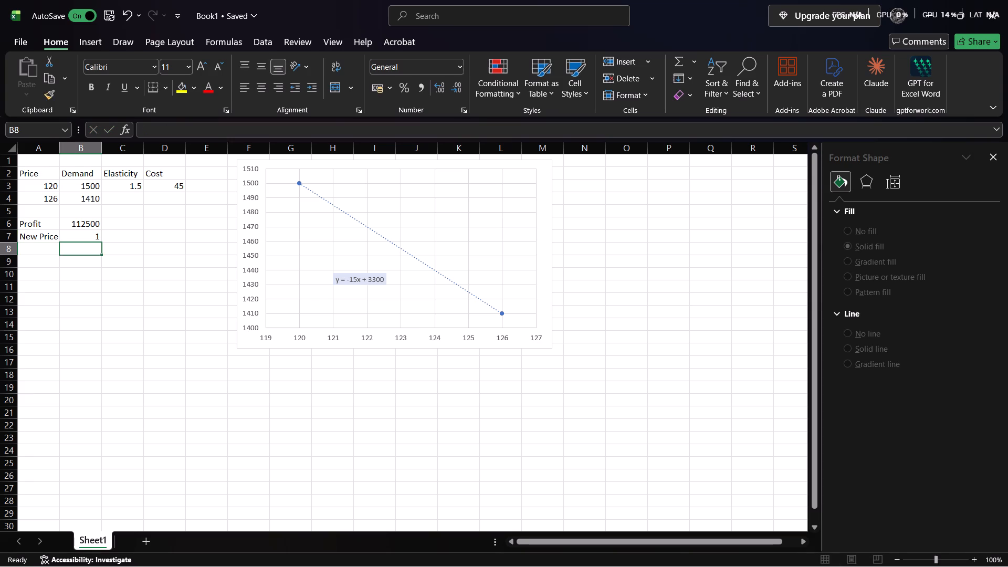
Enter the label New Demand in A8.
key(Left)
text(New)
key(Right)
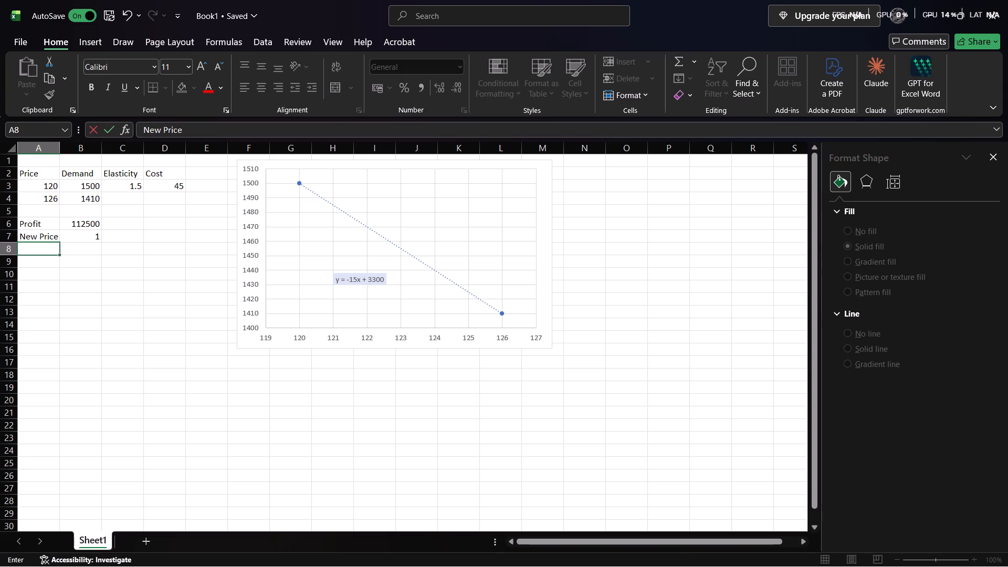
key(Left)
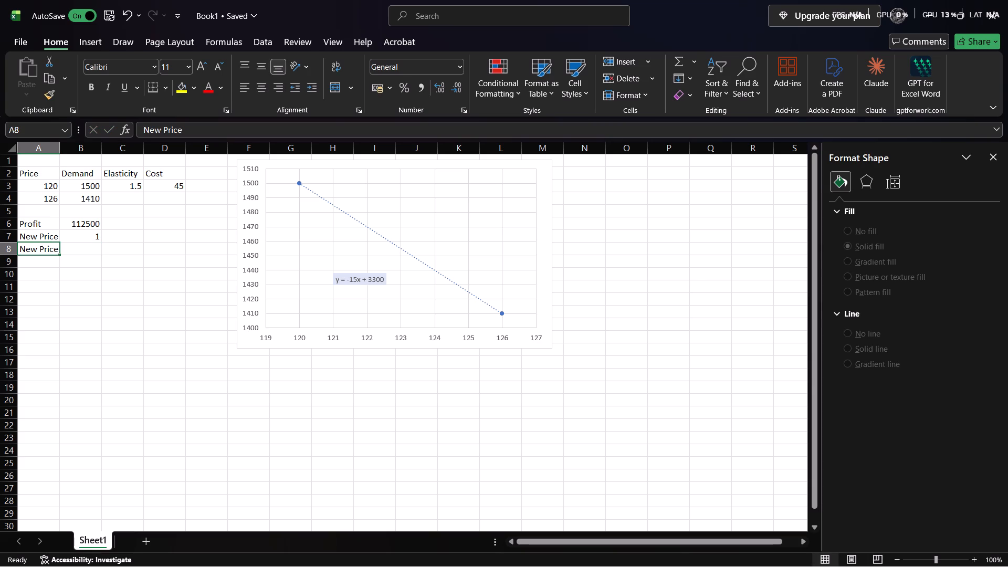
double_click(41, 245)
drag(37, 251, 63, 253)
key(BackSpace)
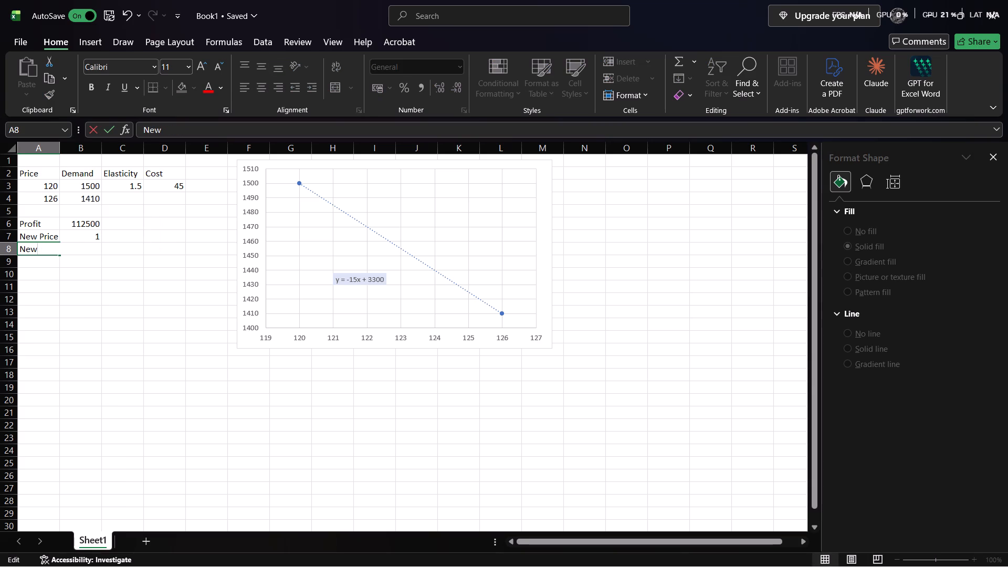
key(space)
text(Demand)
key(Right)
key(Right)
key(Right)
click(82, 250)
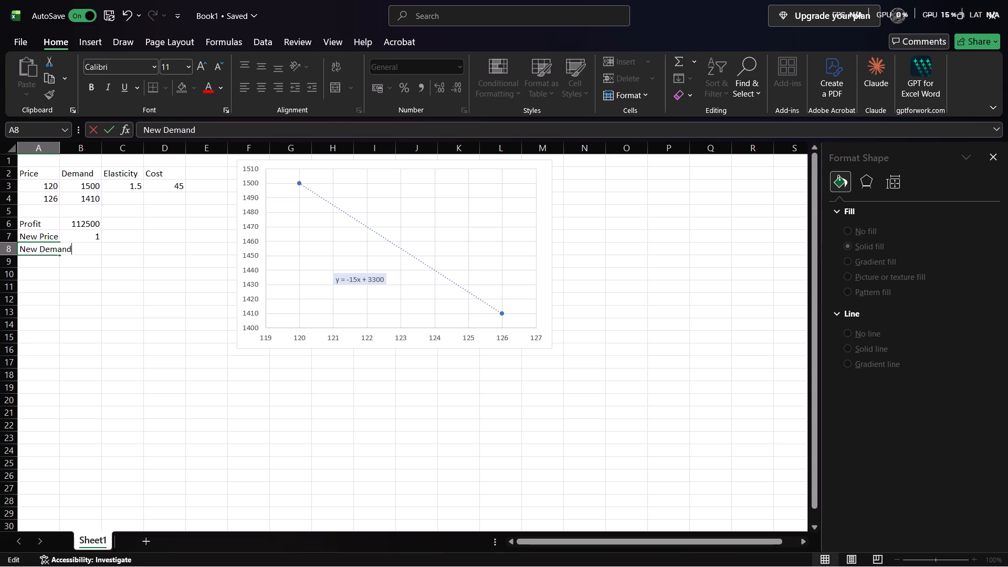
click(79, 262)
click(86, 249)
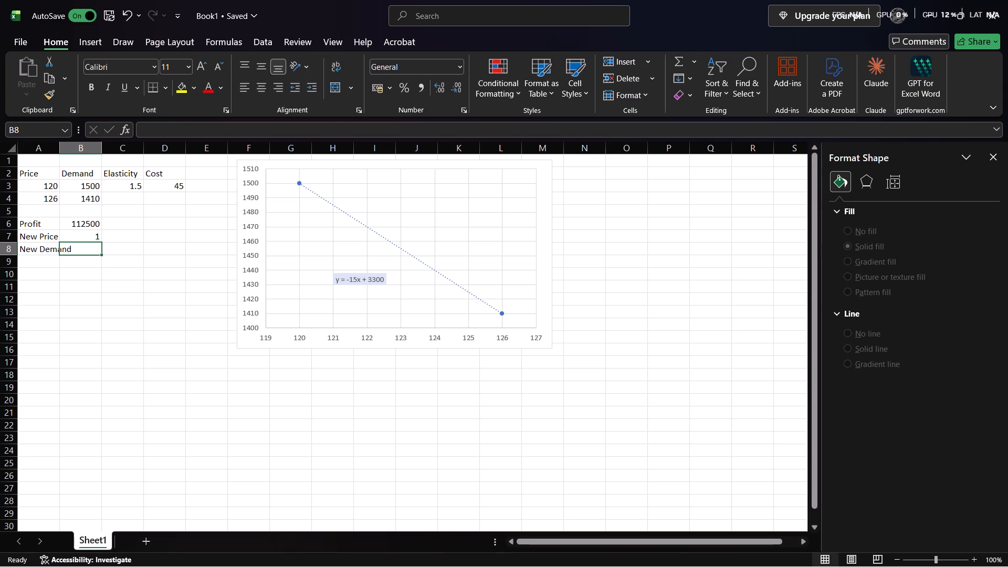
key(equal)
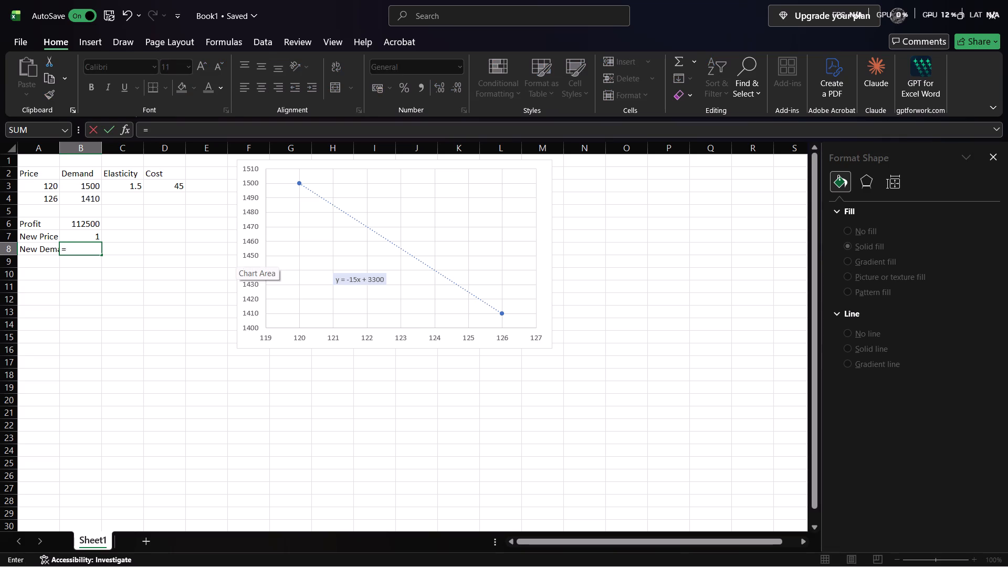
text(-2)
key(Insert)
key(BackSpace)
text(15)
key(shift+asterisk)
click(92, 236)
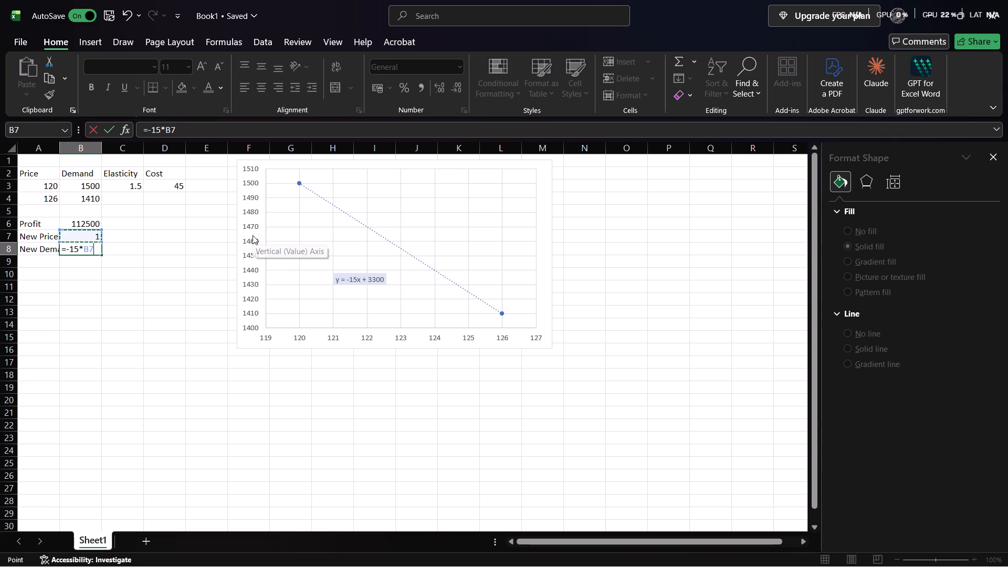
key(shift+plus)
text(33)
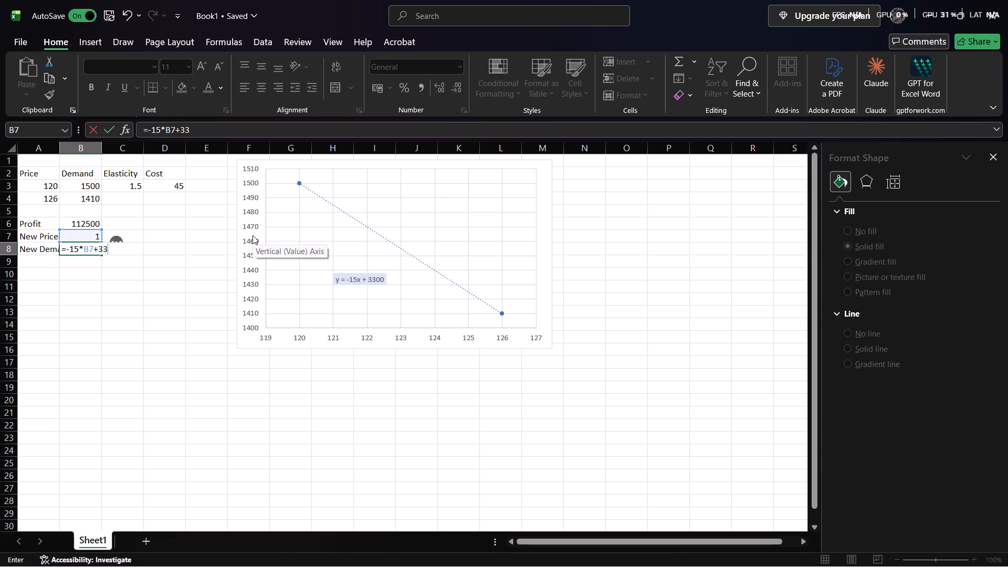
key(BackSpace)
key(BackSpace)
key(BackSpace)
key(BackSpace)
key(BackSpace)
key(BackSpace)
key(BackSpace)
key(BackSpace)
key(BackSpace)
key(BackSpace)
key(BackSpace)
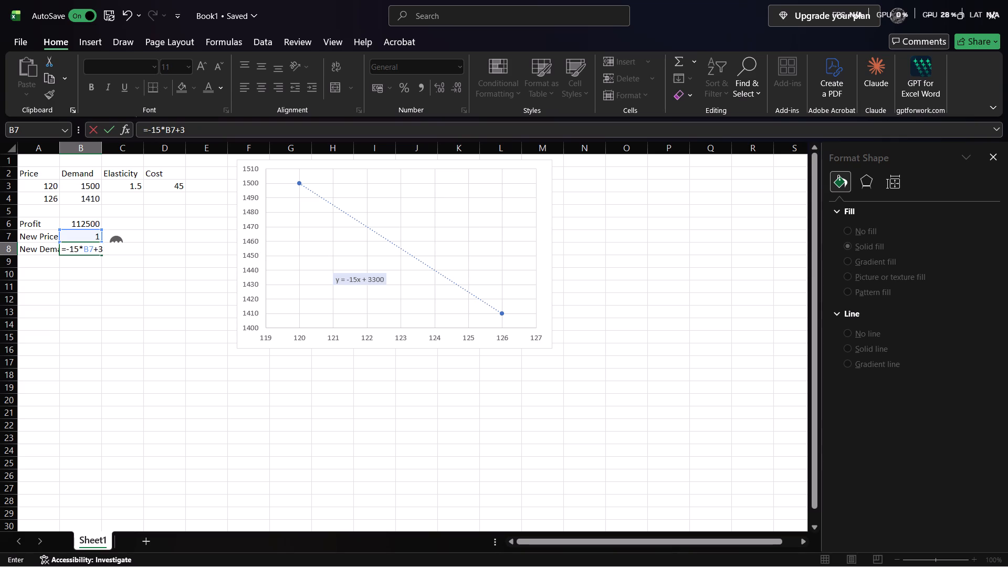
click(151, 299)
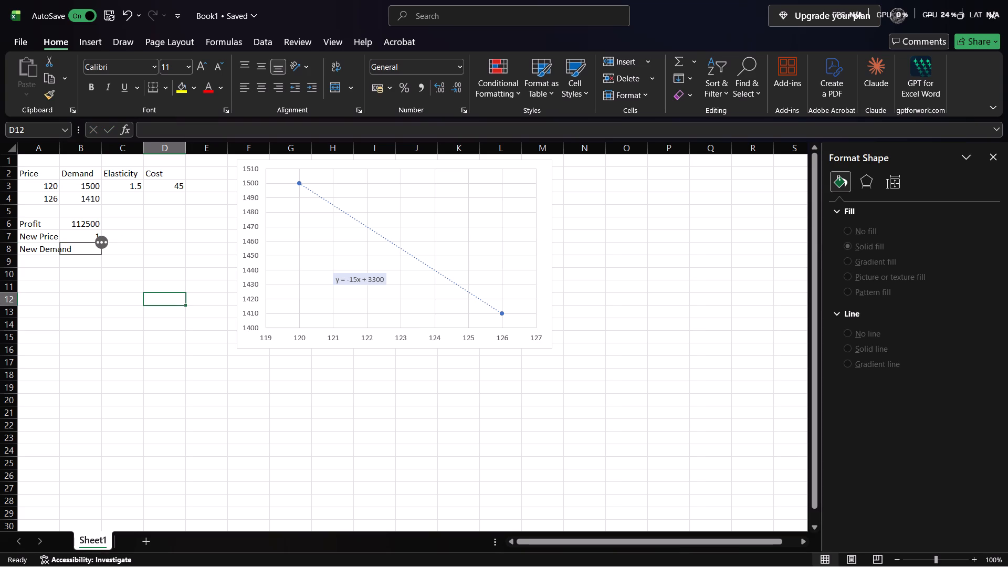
Auto-fit column A to the width of the New Demand label.
click(57, 246)
double_click(59, 150)
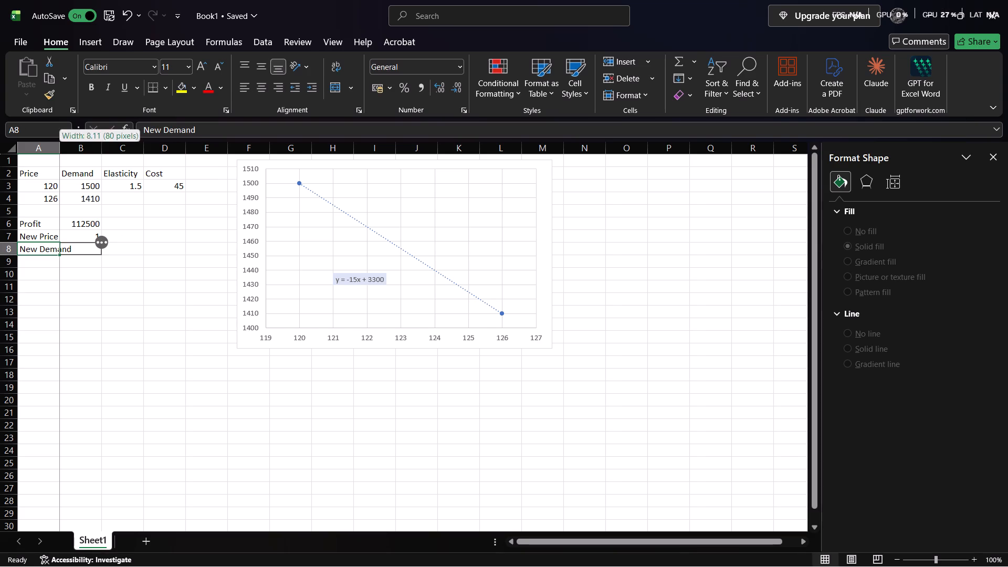
Change the chart's trendline type from linear to exponential.
click(388, 275)
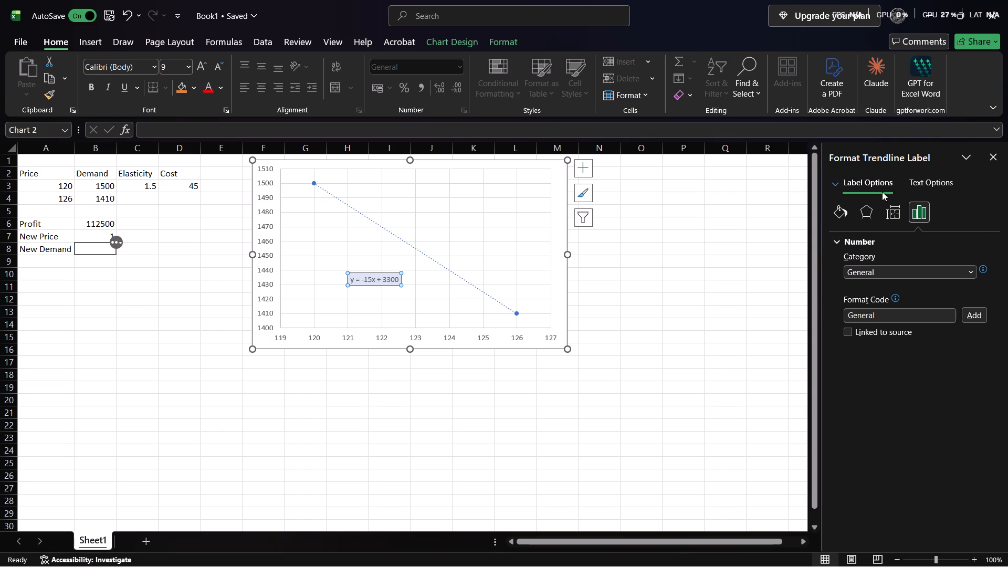
click(486, 291)
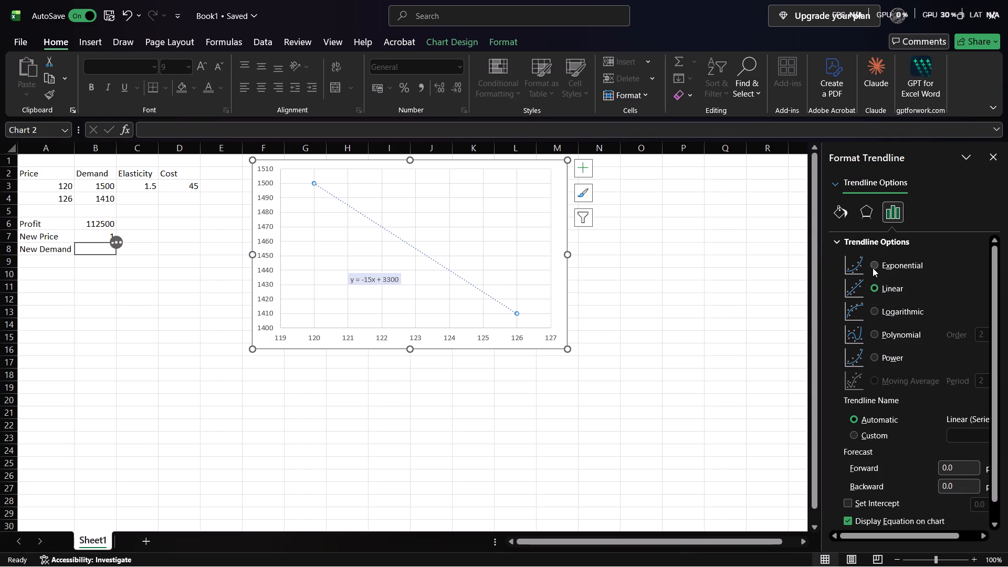
click(873, 268)
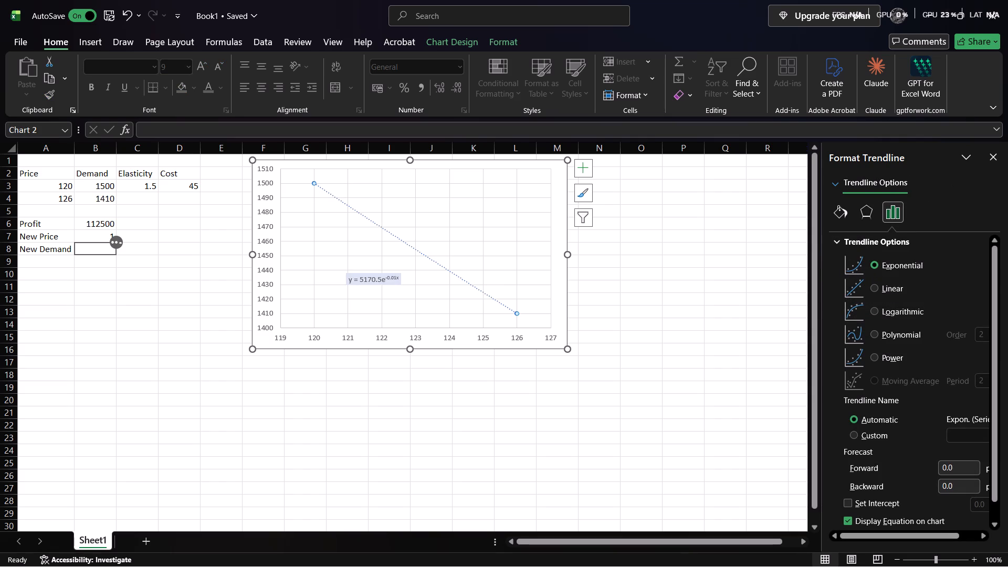
Enter the exponential demand formula =5170.5*EXP(-001*B7) in B8 for New Demand.
double_click(89, 248)
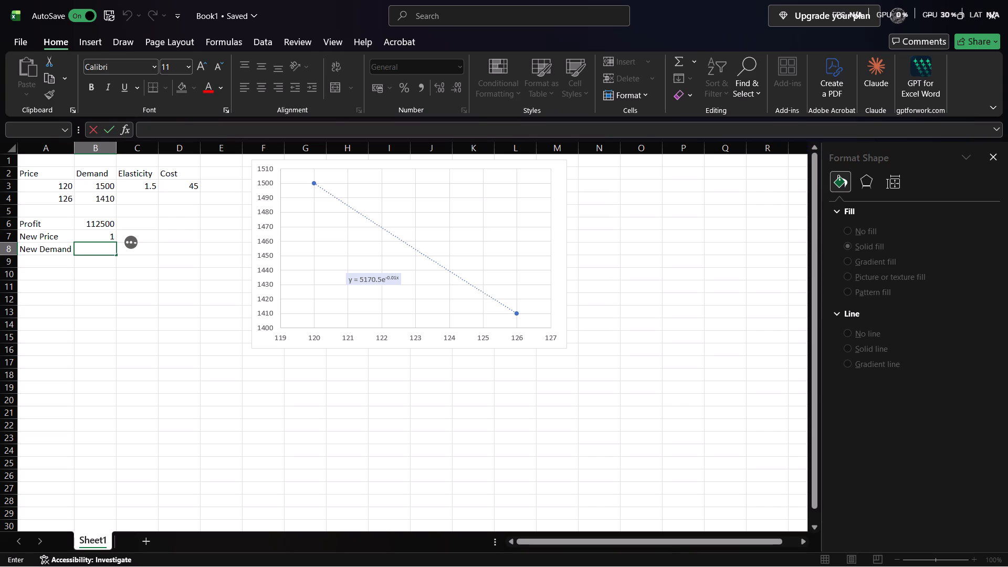
key(equal)
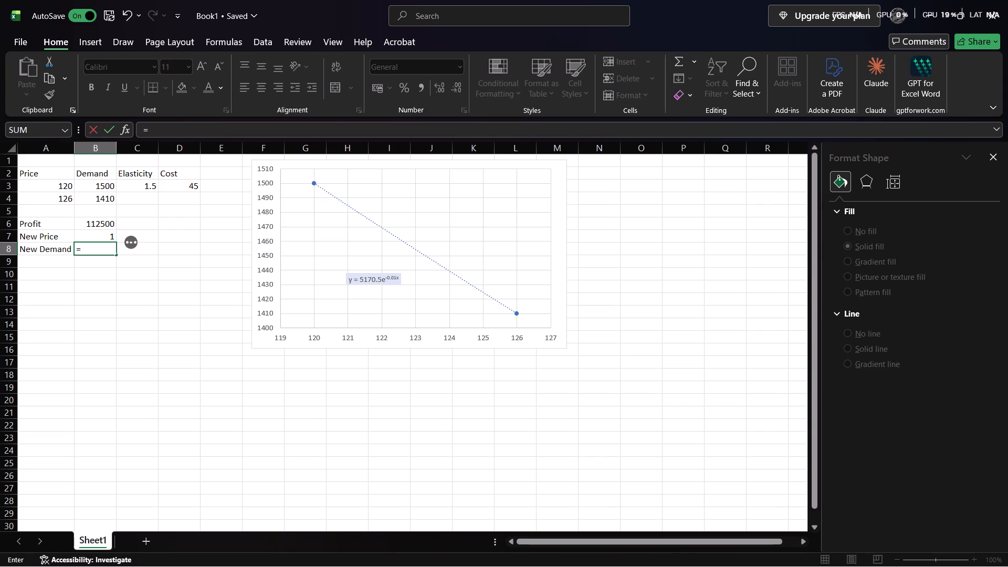
text(515)
key(BackSpace)
text(70)
key(period)
key(5)
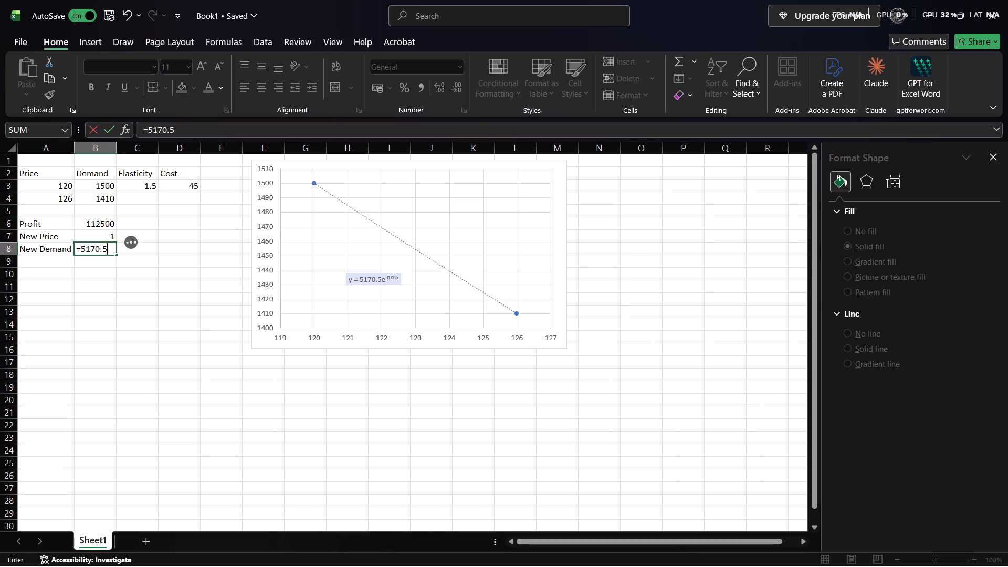
key(shift+asterisk)
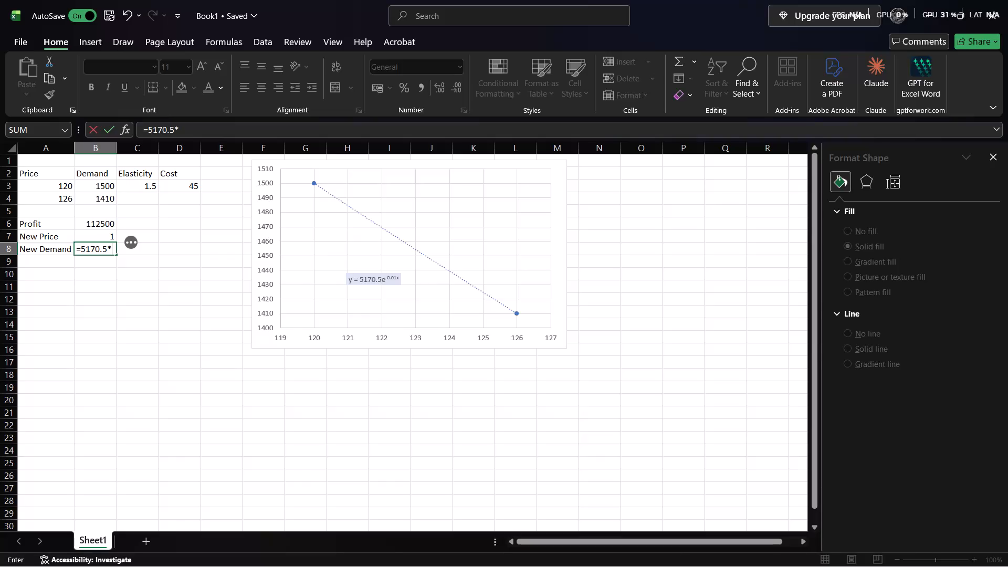
text(ex)
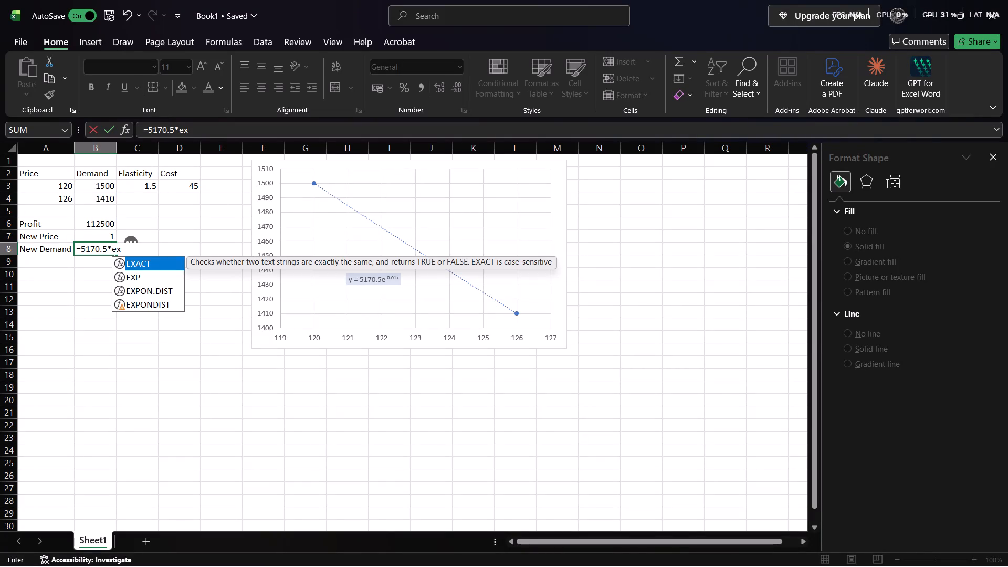
click(148, 281)
double_click(148, 281)
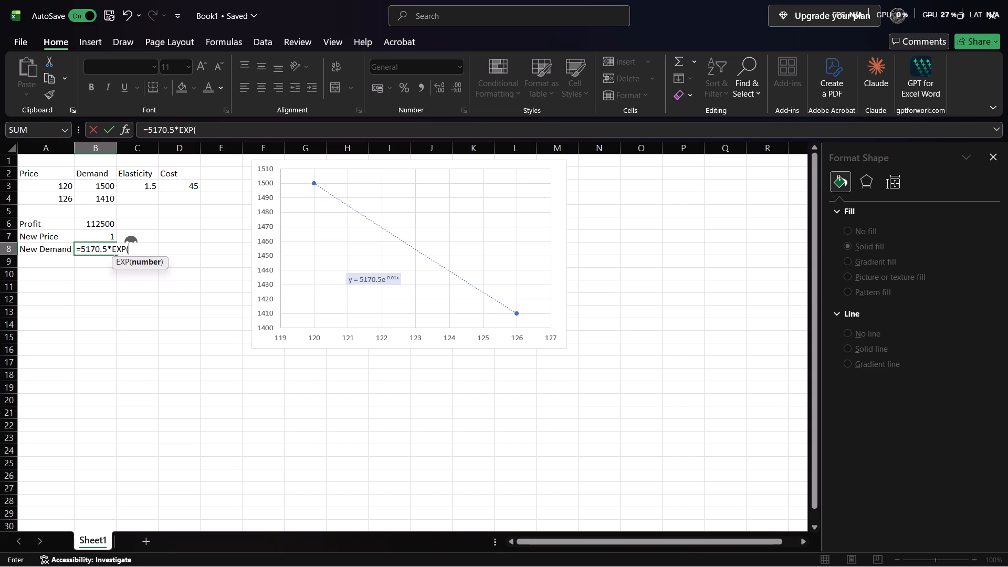
text(-00)
key(1)
key(shift+asterisk)
drag(170, 291, 180, 363)
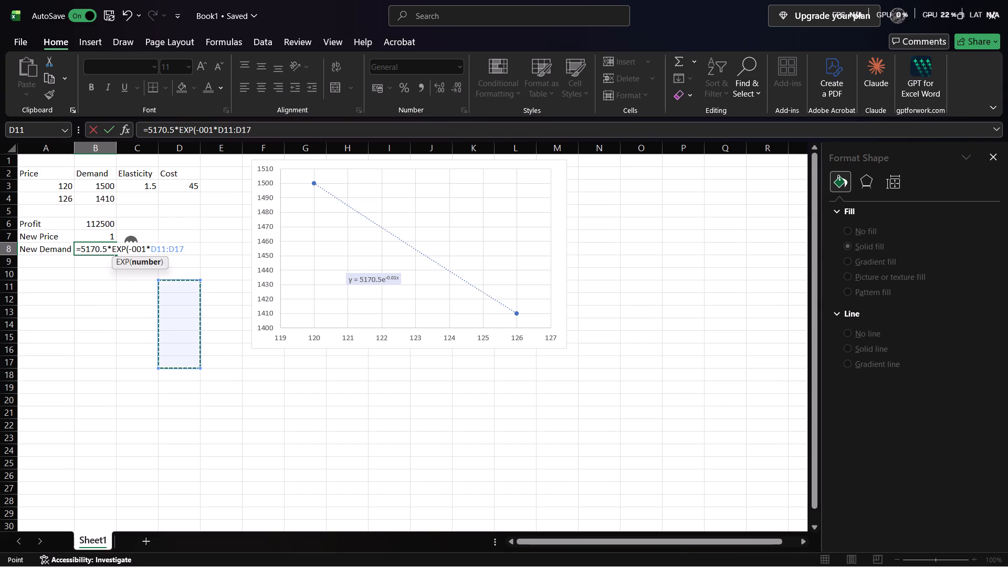
click(104, 235)
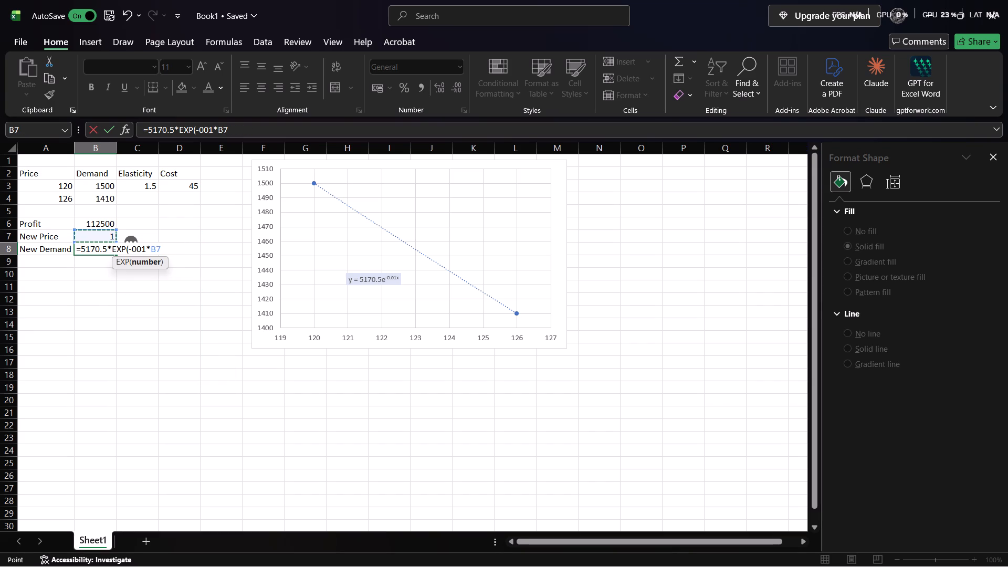
key(shift+parenright)
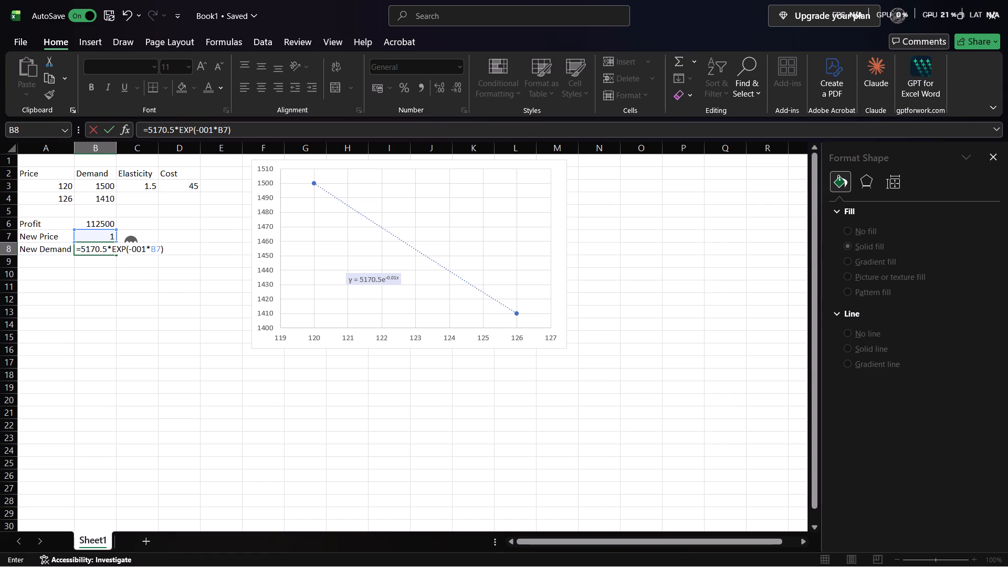
key(Return)
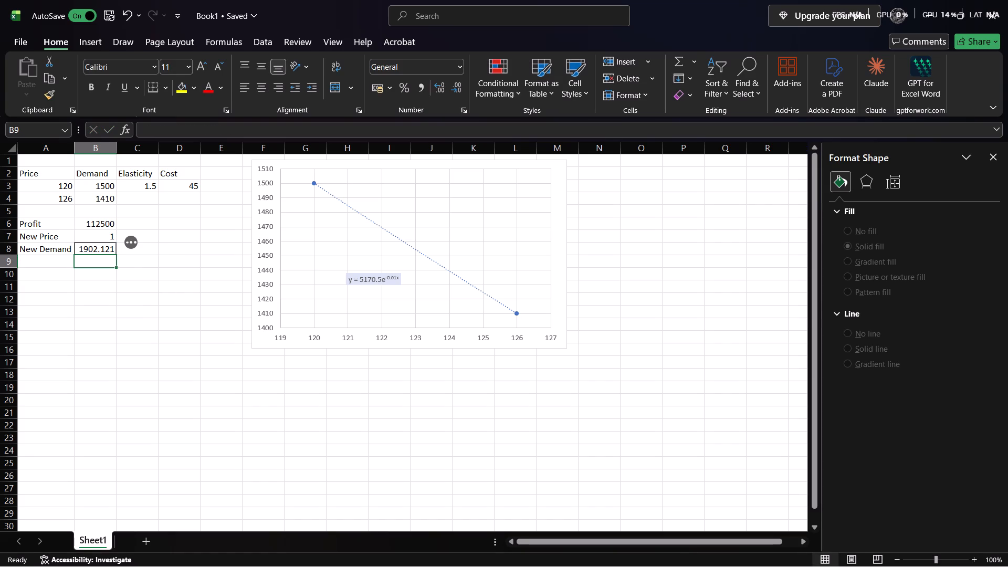
Add the label New Profit in A9.
click(40, 262)
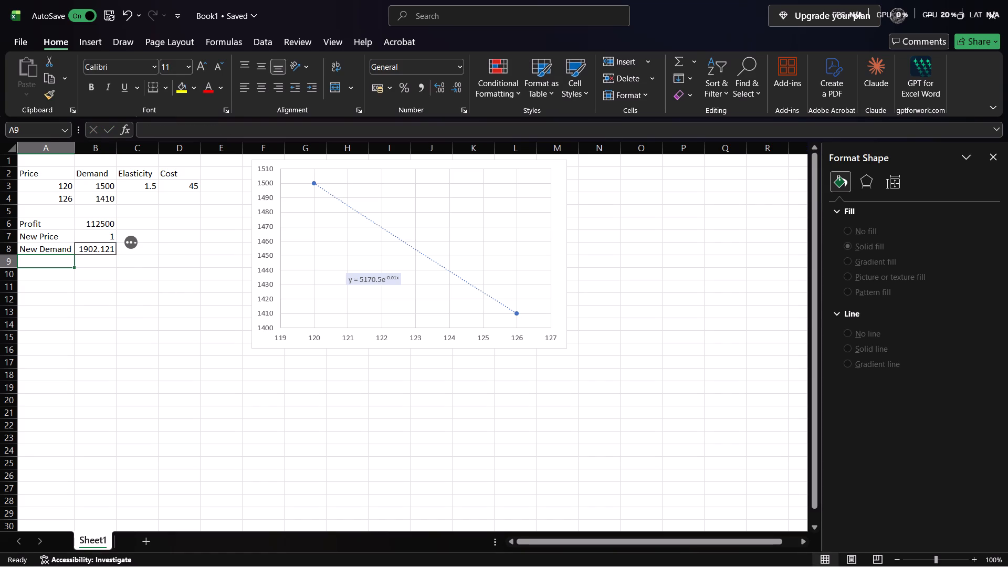
key(shift+plus)
key(BackSpace)
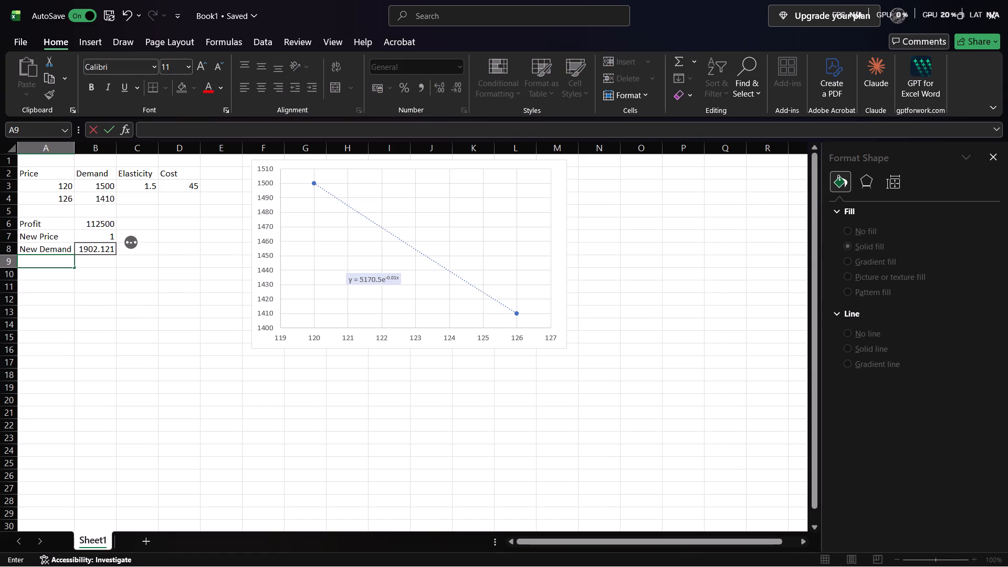
key(equal)
key(BackSpace)
key(shift+n)
text(ew)
key(space)
key(space)
key(BackSpace)
text(Profit)
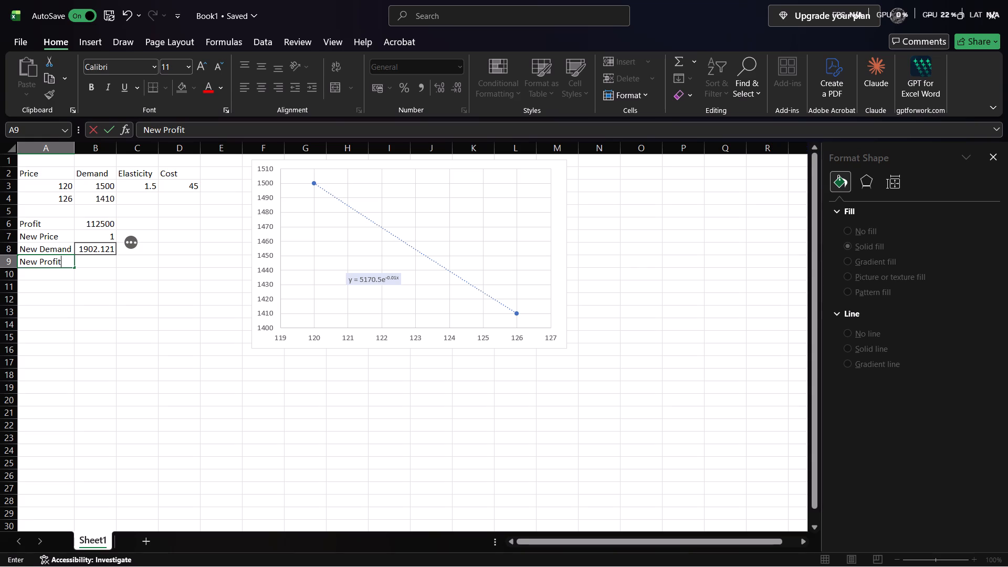
key(Right)
Enter the formula =(B7-45)*B8 in B9 to calculate the new profit.
key(equal)
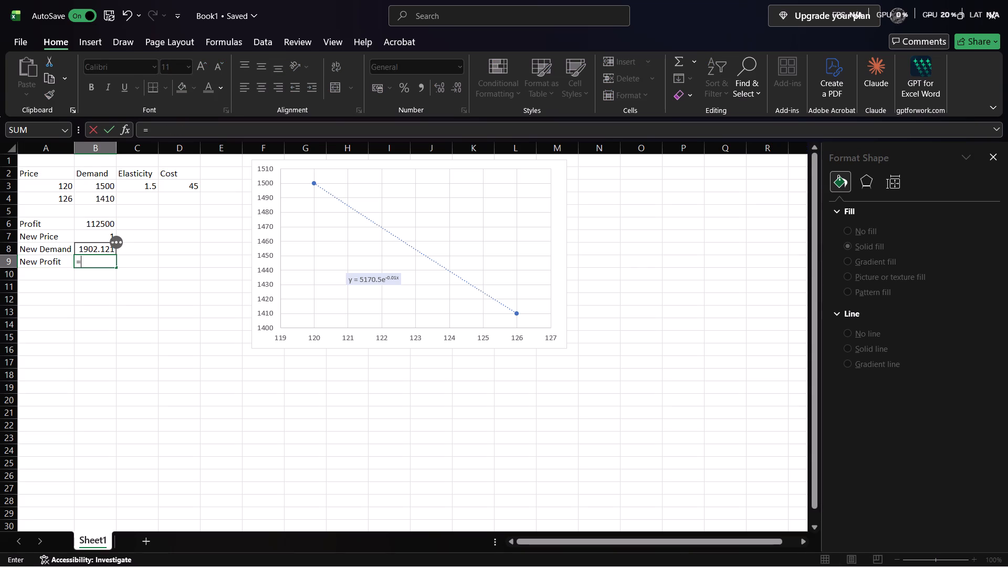
click(116, 241)
key(shift+parenleft)
click(96, 236)
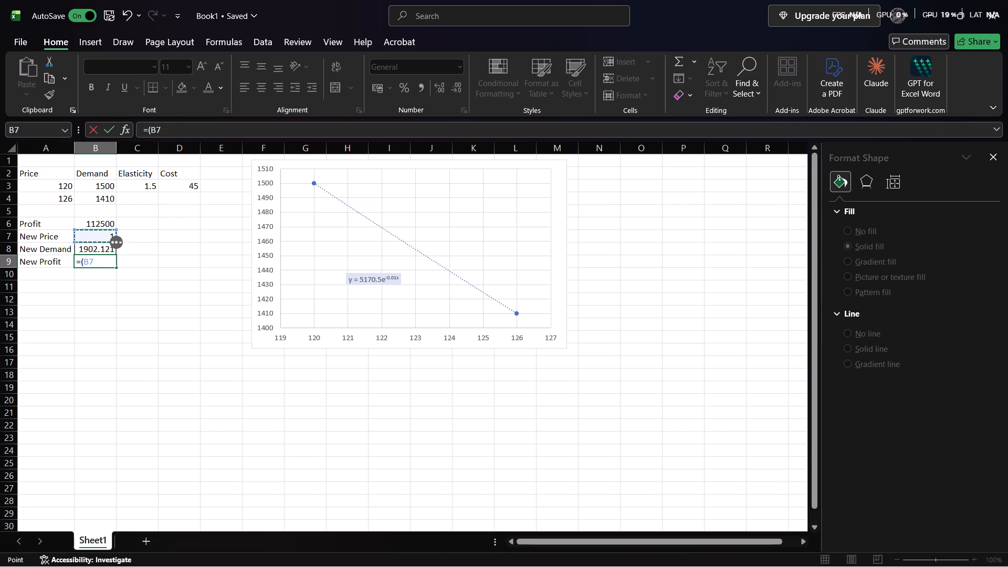
text(-45)
key(shift+parenright)
key(shift+asterisk)
click(95, 250)
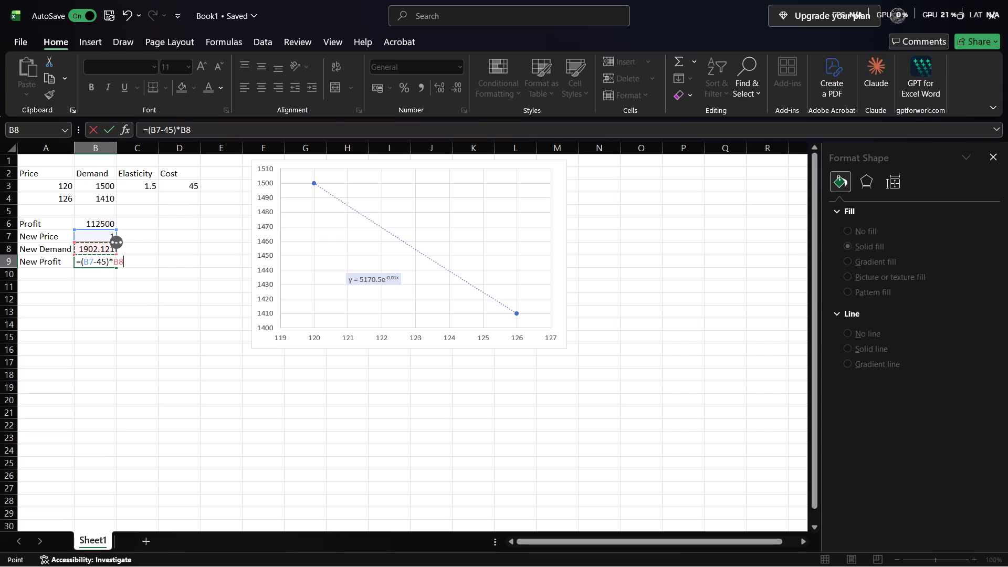
key(Return)
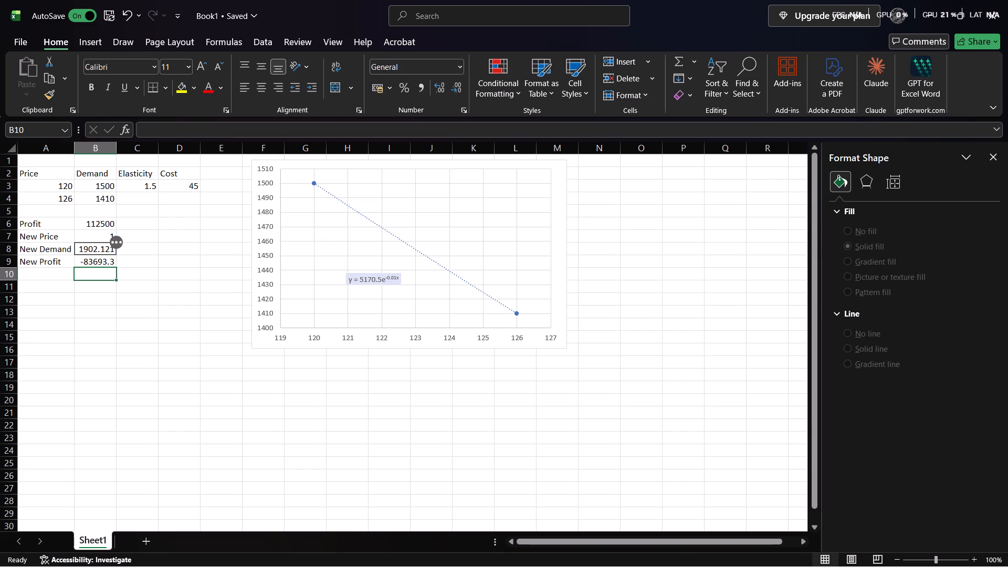
Run Solver to maximise New Profit in B9 by changing New Price in B7, and keep the solution.
click(96, 247)
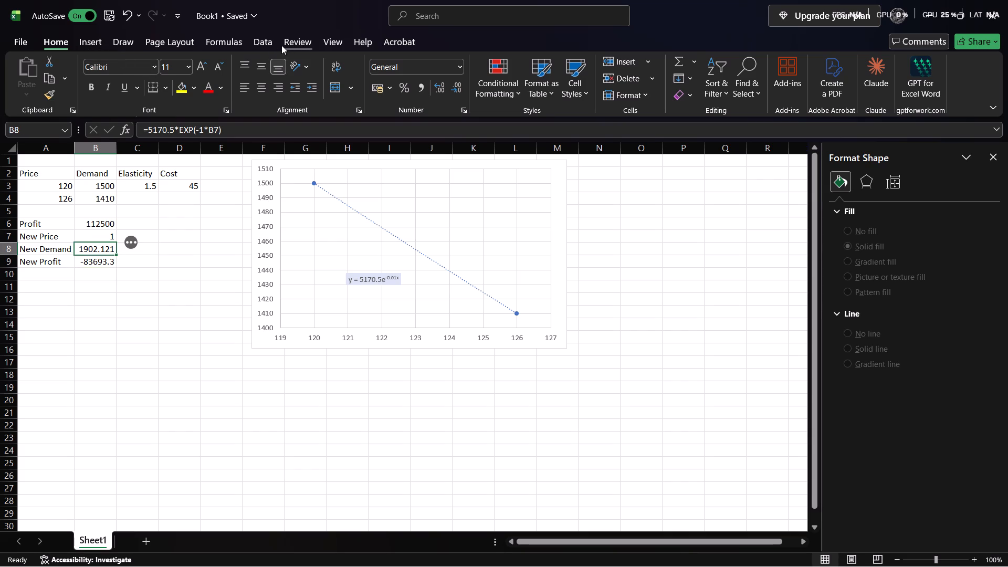
click(266, 42)
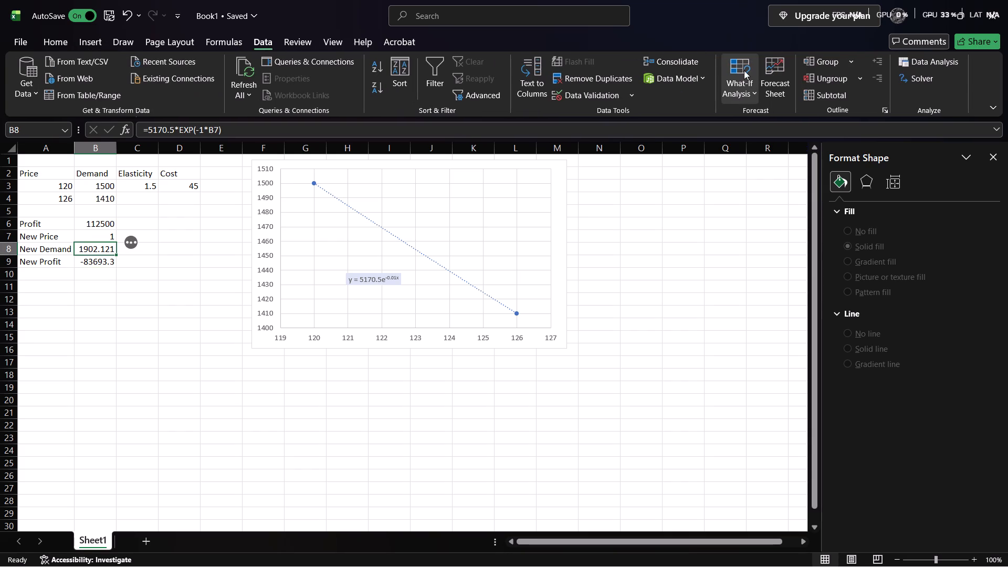
click(743, 72)
double_click(913, 80)
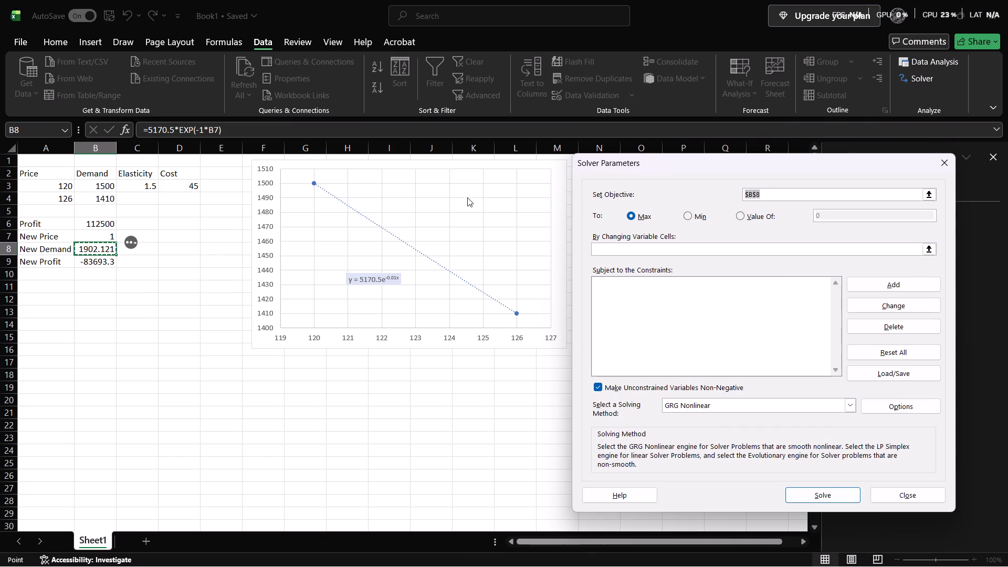
click(93, 266)
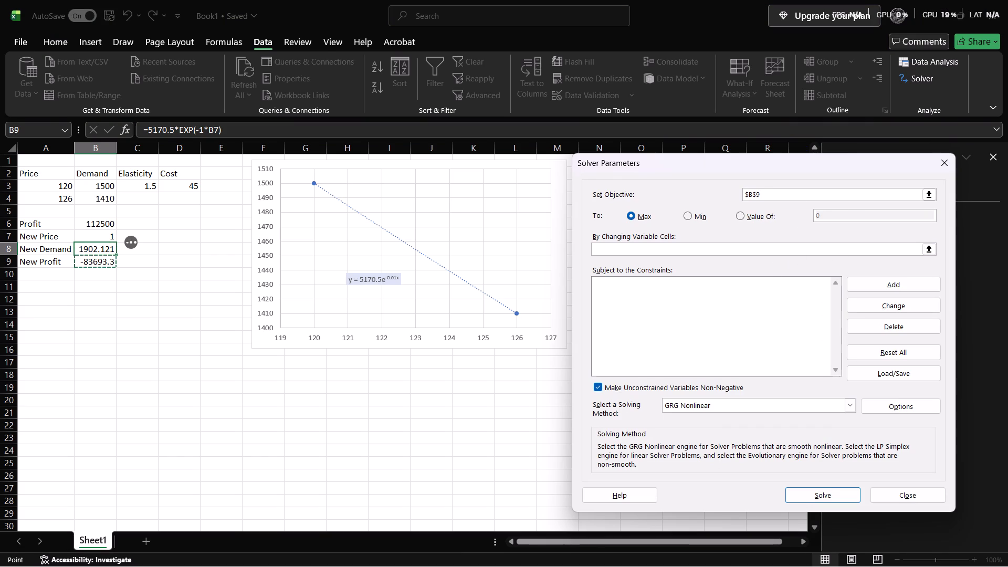
click(100, 253)
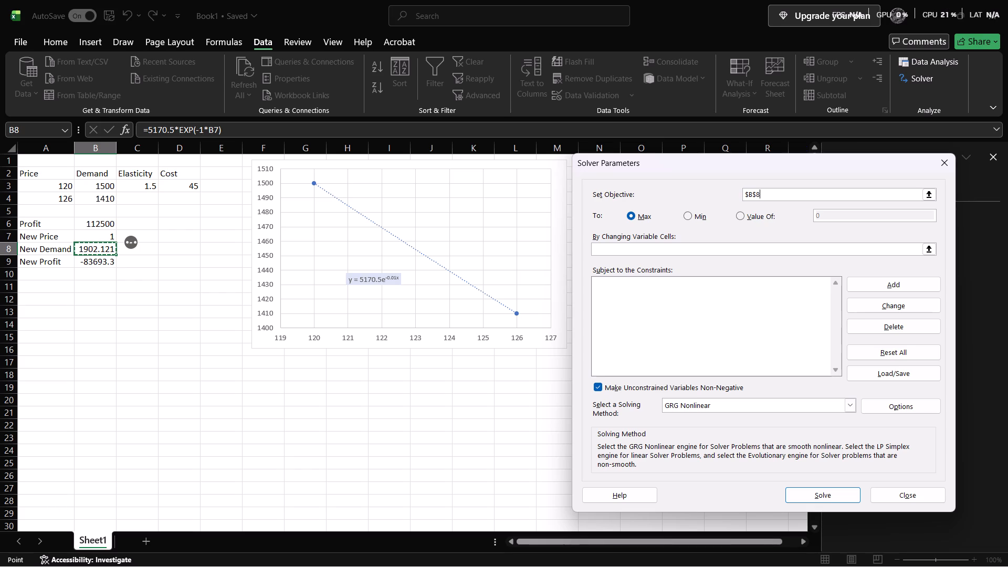
click(79, 264)
click(637, 255)
click(109, 236)
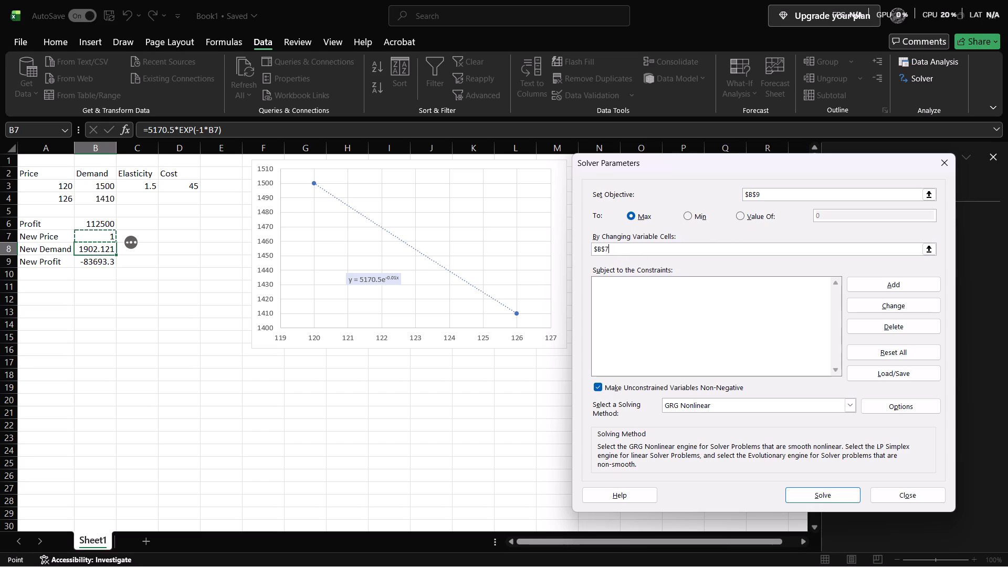
click(818, 496)
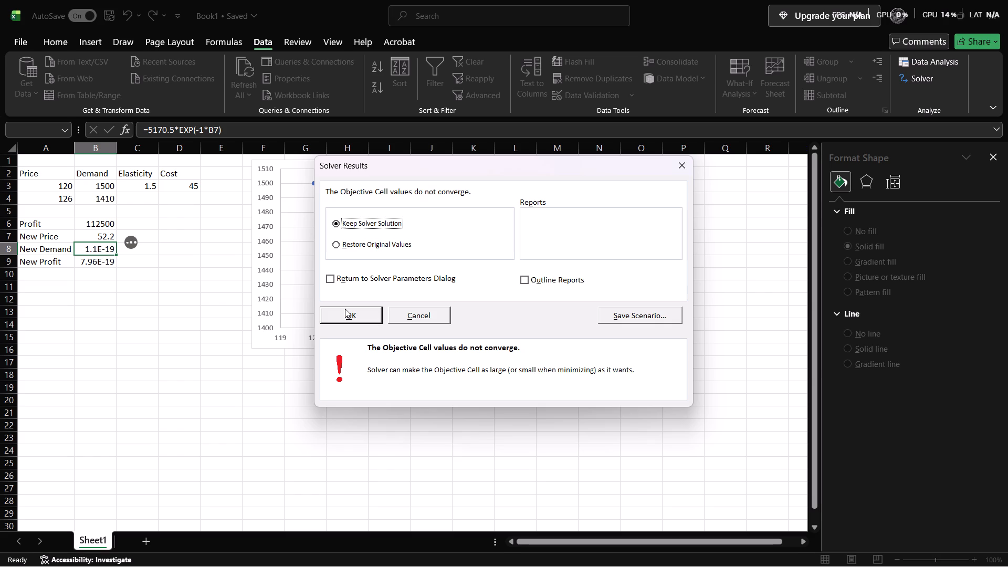
click(345, 322)
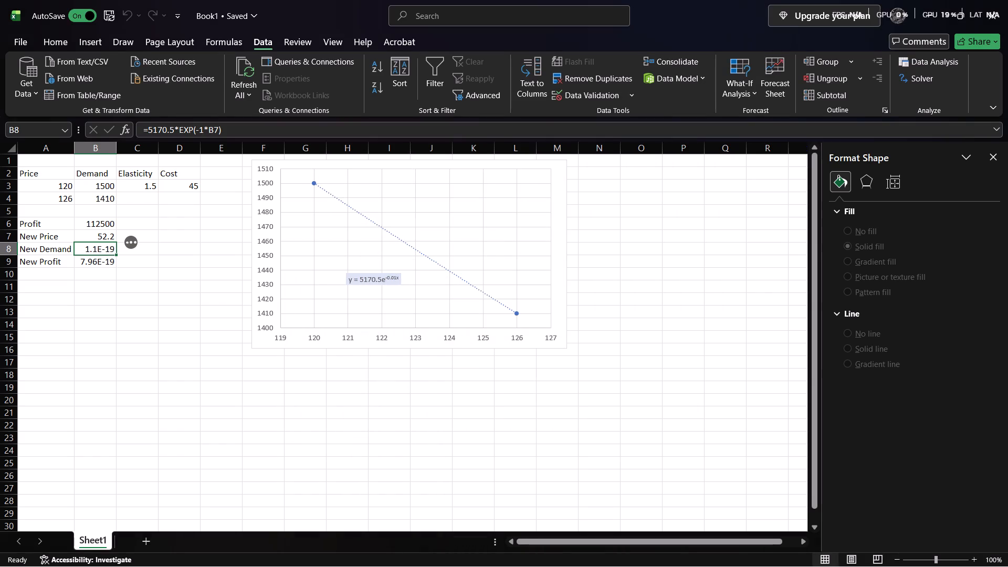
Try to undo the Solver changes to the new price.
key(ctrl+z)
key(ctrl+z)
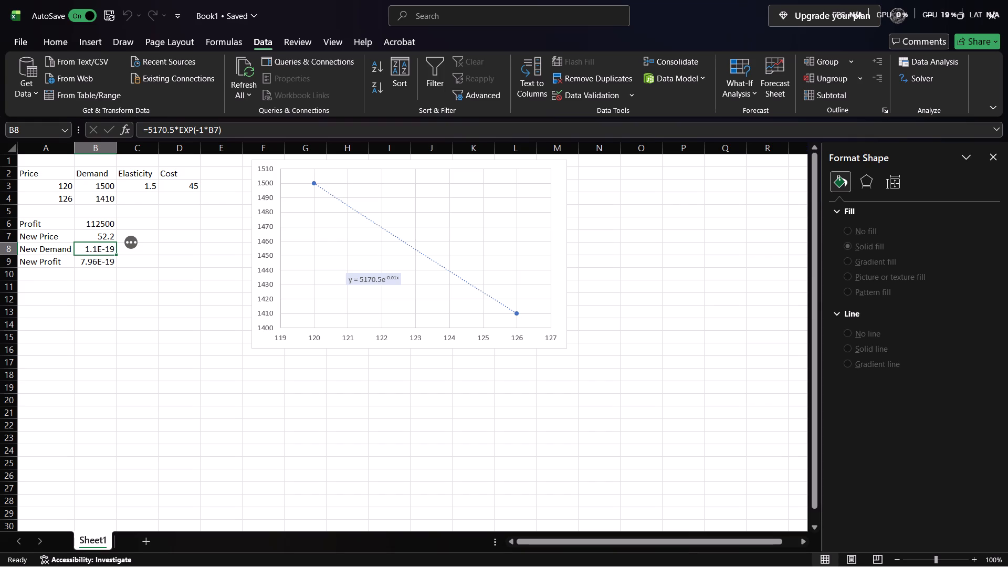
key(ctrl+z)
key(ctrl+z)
Rerun Solver with objective $B$9 set to Max and variable cell re-entered as $B$7, keeping the solution.
click(110, 261)
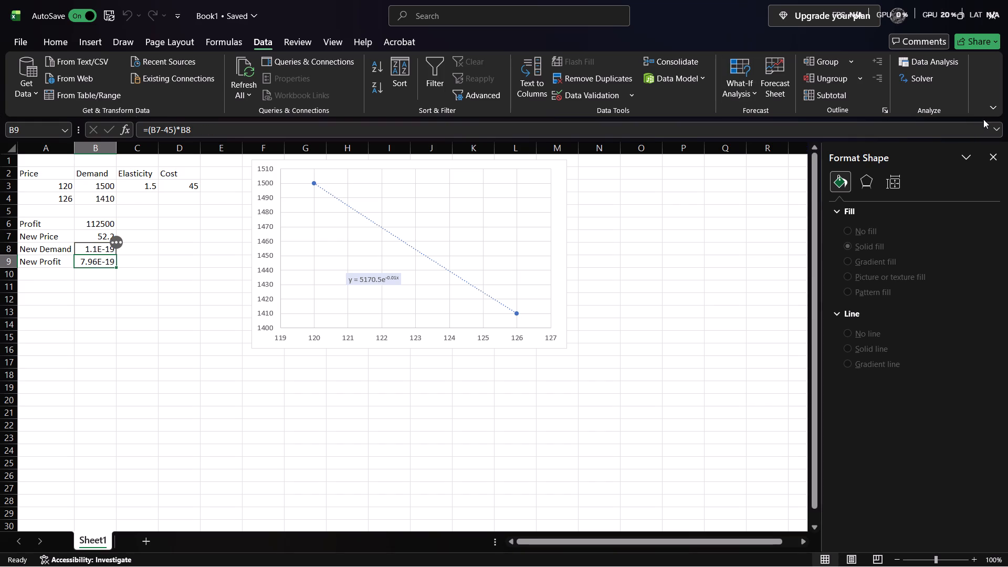
click(938, 83)
click(927, 82)
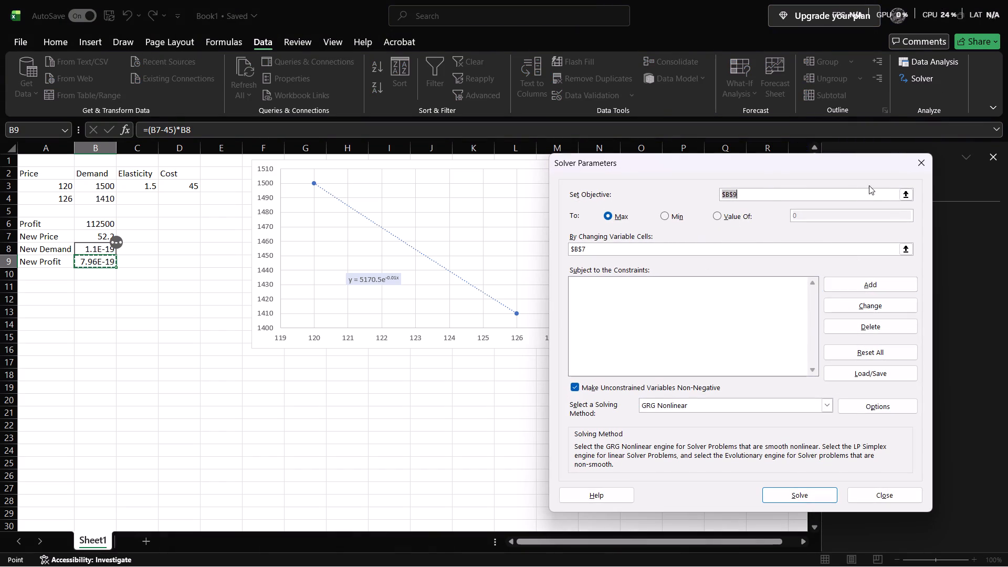
click(903, 191)
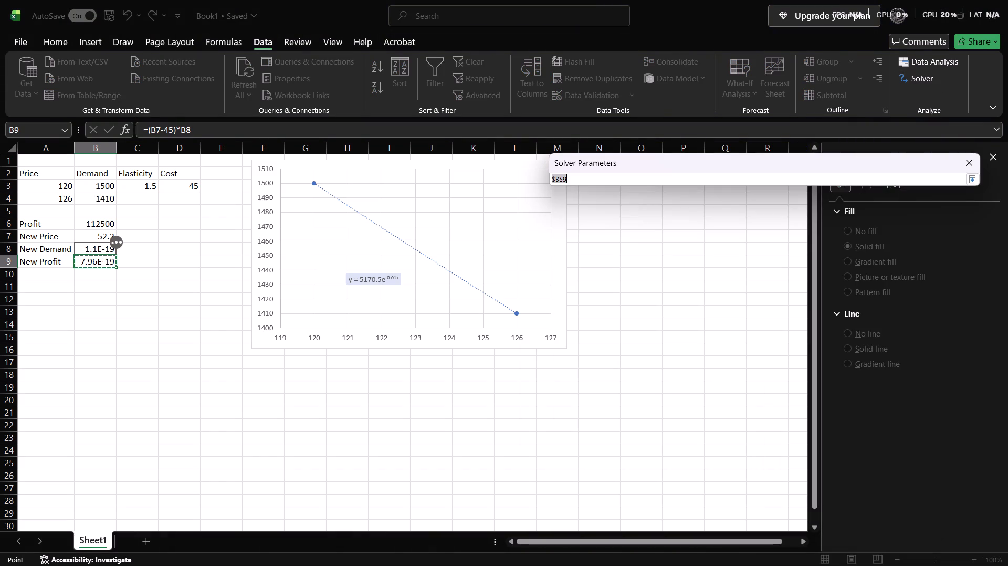
click(108, 261)
click(979, 179)
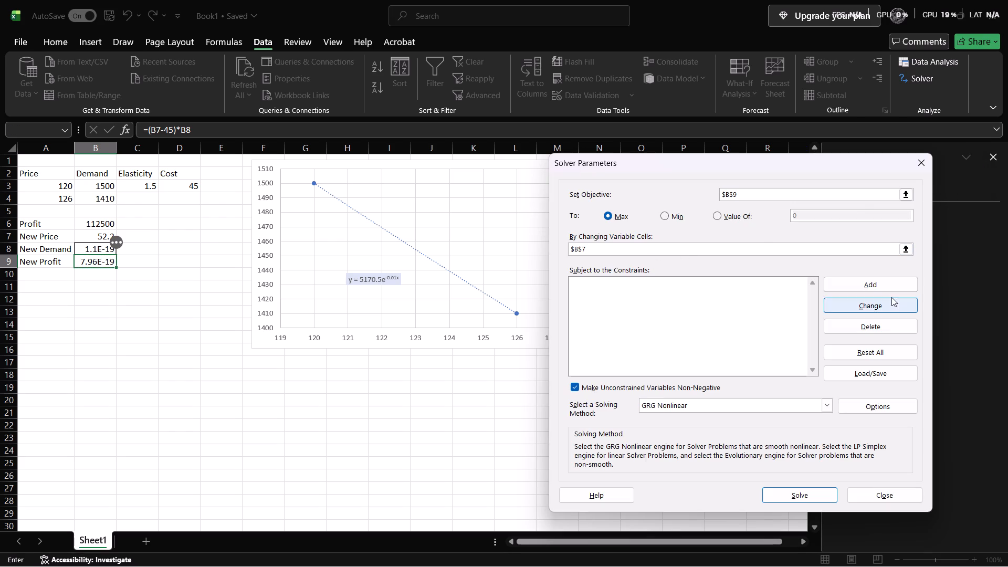
click(850, 248)
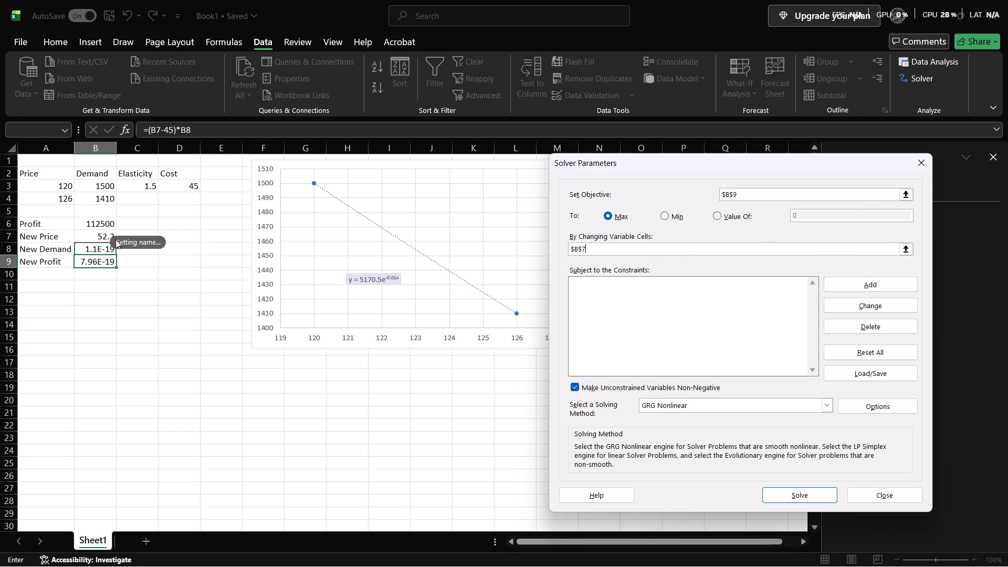
click(93, 235)
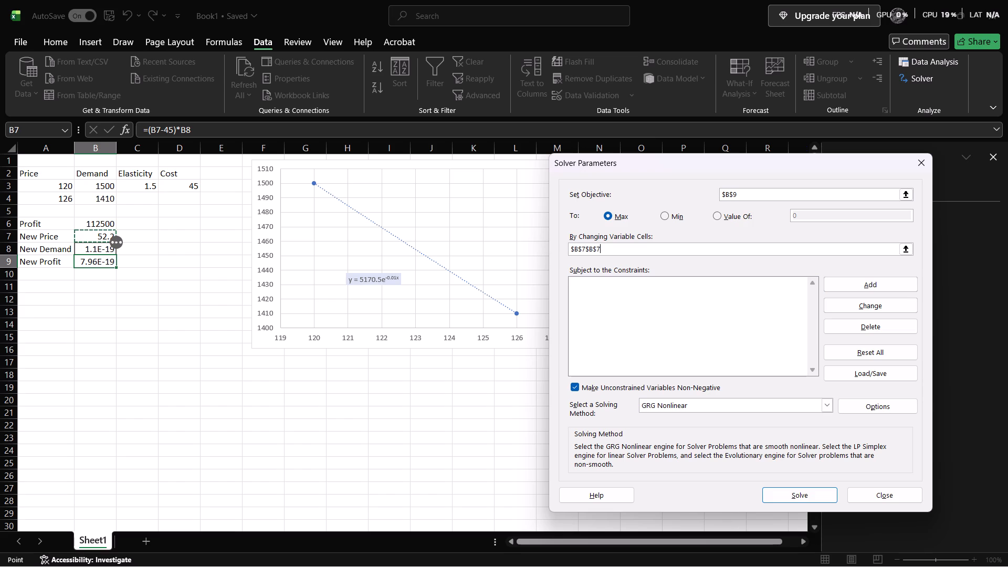
key(BackSpace)
key(BackSpace)
key(BackSpace)
key(BackSpace)
key(BackSpace)
key(BackSpace)
key(BackSpace)
key(BackSpace)
key(BackSpace)
key(BackSpace)
key(BackSpace)
key(BackSpace)
key(BackSpace)
key(BackSpace)
key(BackSpace)
key(BackSpace)
key(BackSpace)
key(BackSpace)
click(89, 236)
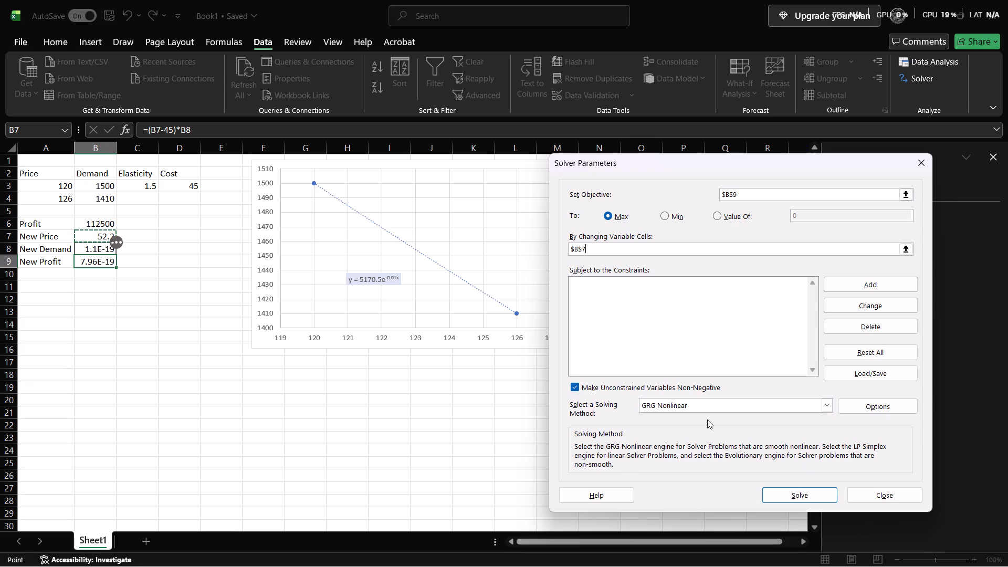
click(805, 500)
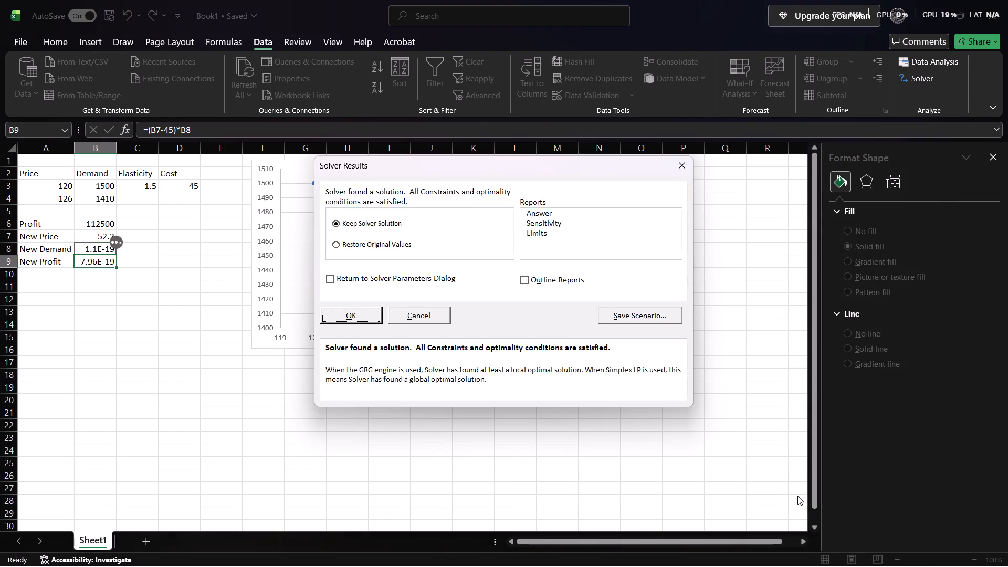
click(350, 323)
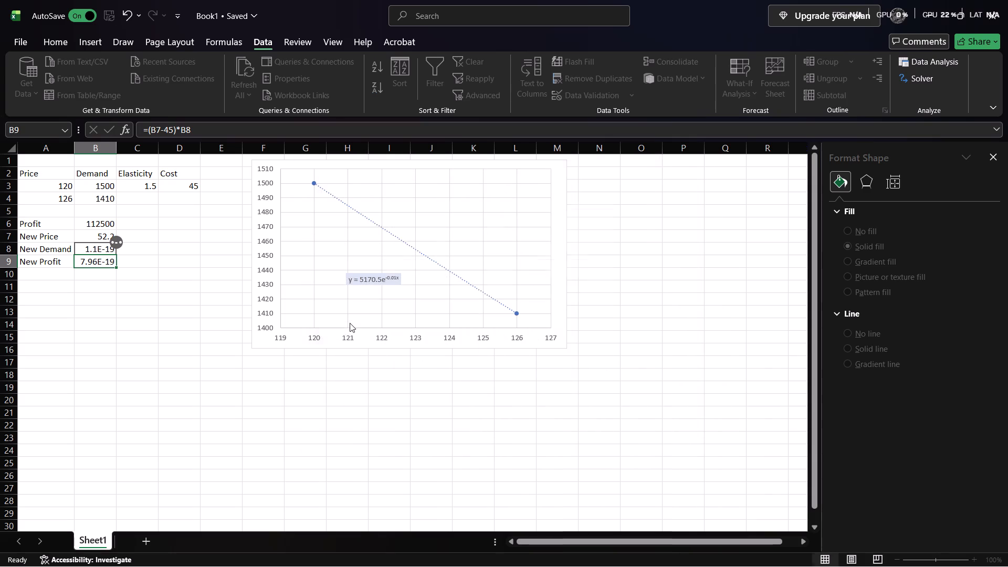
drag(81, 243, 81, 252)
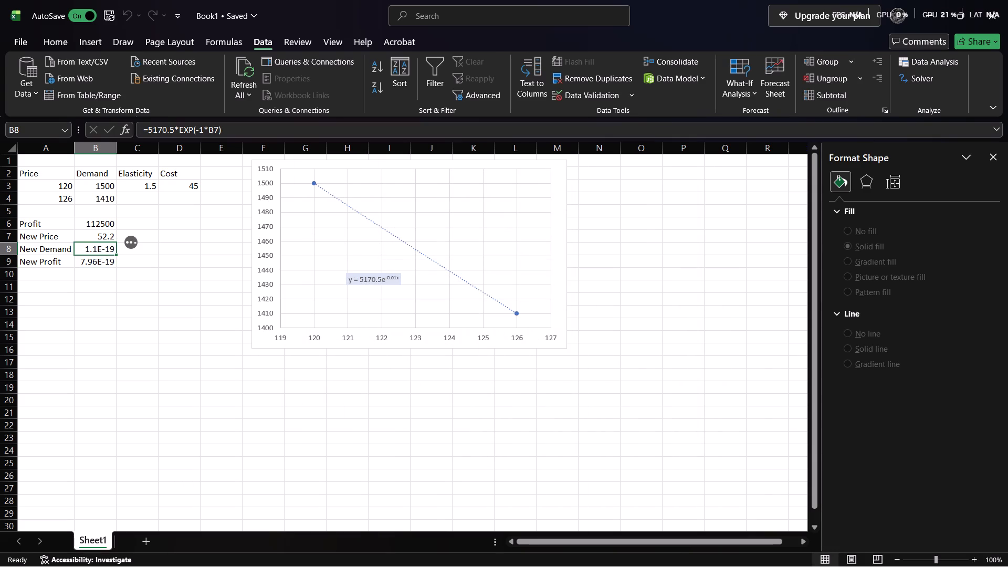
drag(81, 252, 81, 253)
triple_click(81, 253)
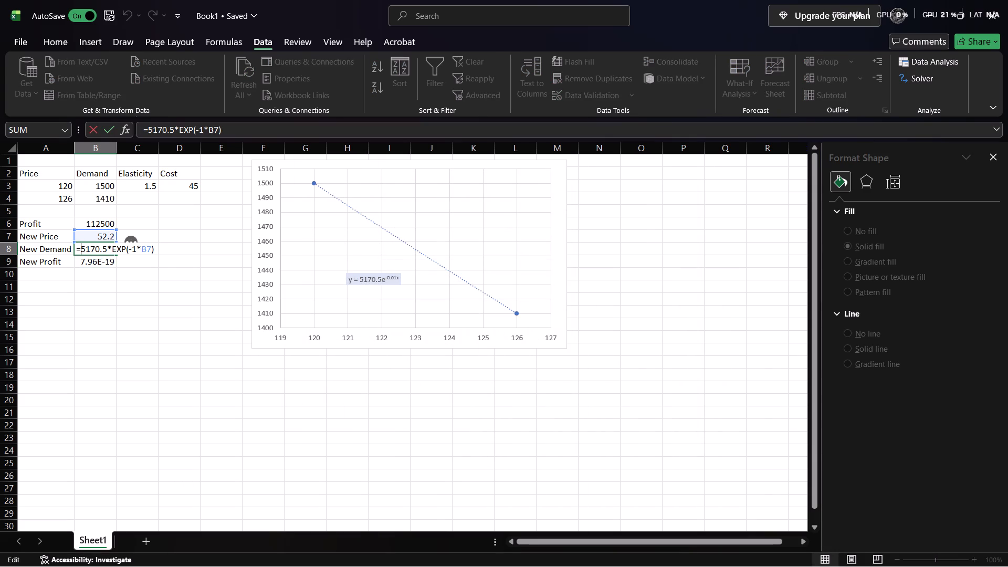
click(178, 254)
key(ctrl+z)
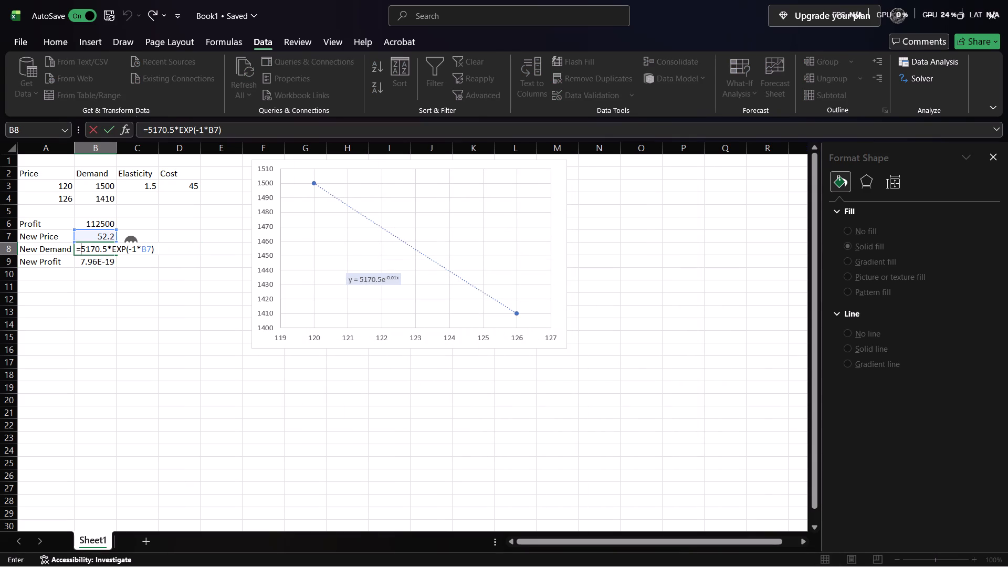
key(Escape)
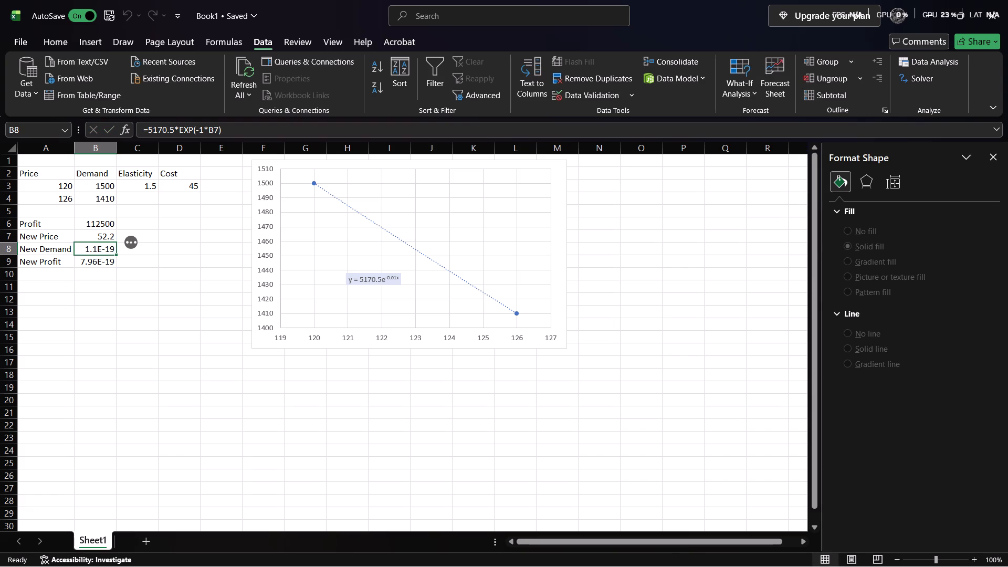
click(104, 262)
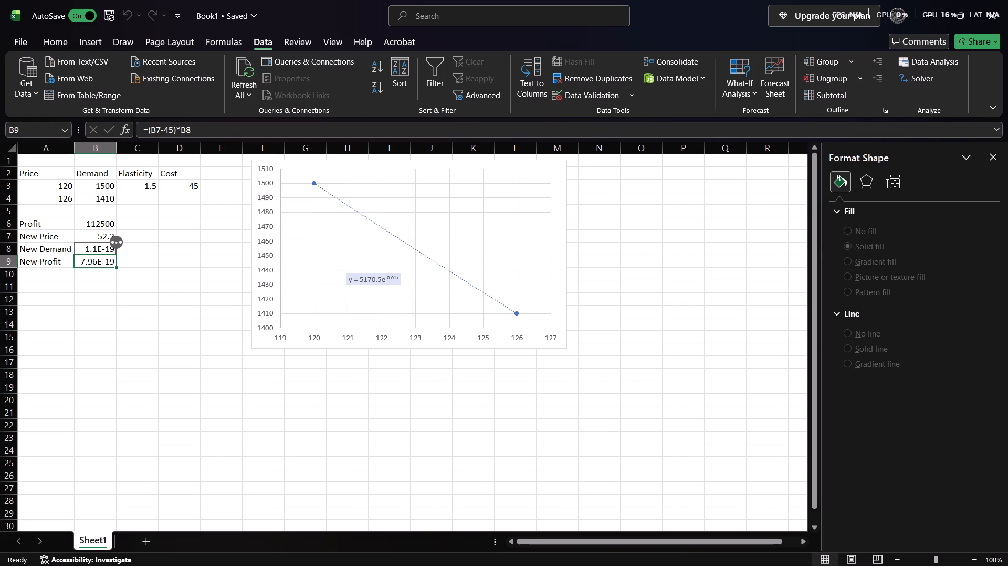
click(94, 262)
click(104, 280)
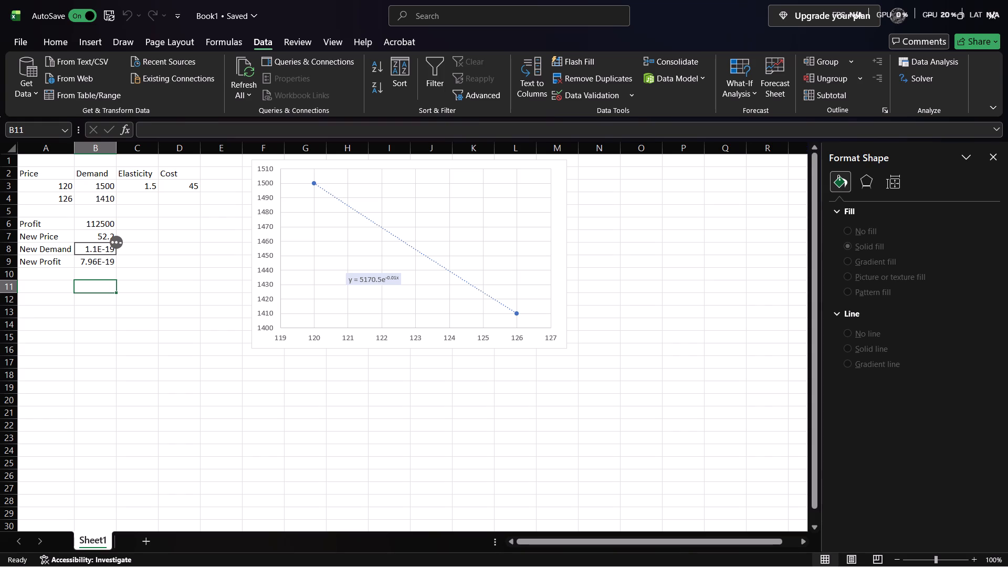
Correct the exponent in the New Demand formula in B8 so it reads =5170.5*EXP(-0.01*B7).
double_click(103, 249)
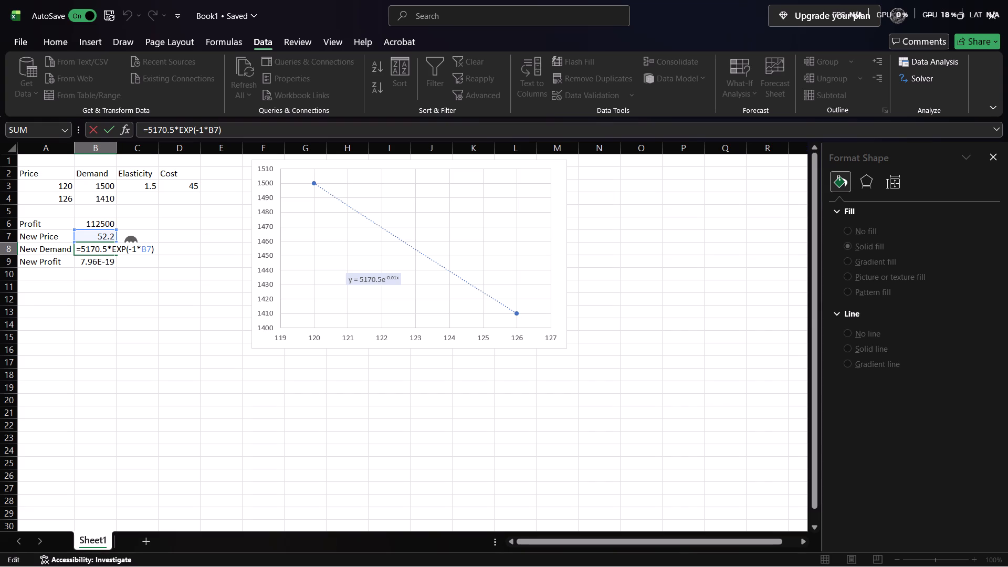
click(133, 250)
key(0)
key(period)
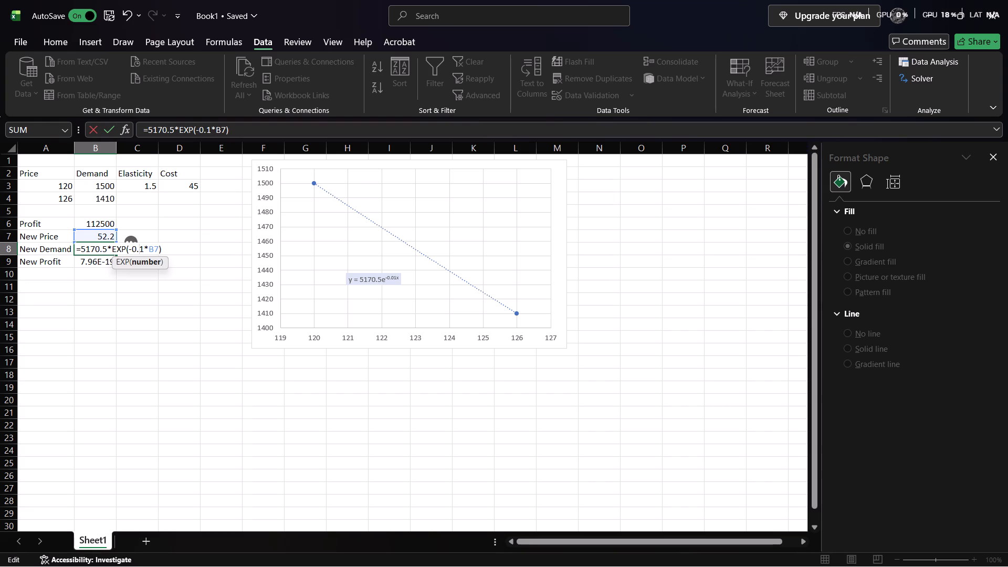
key(0)
key(Return)
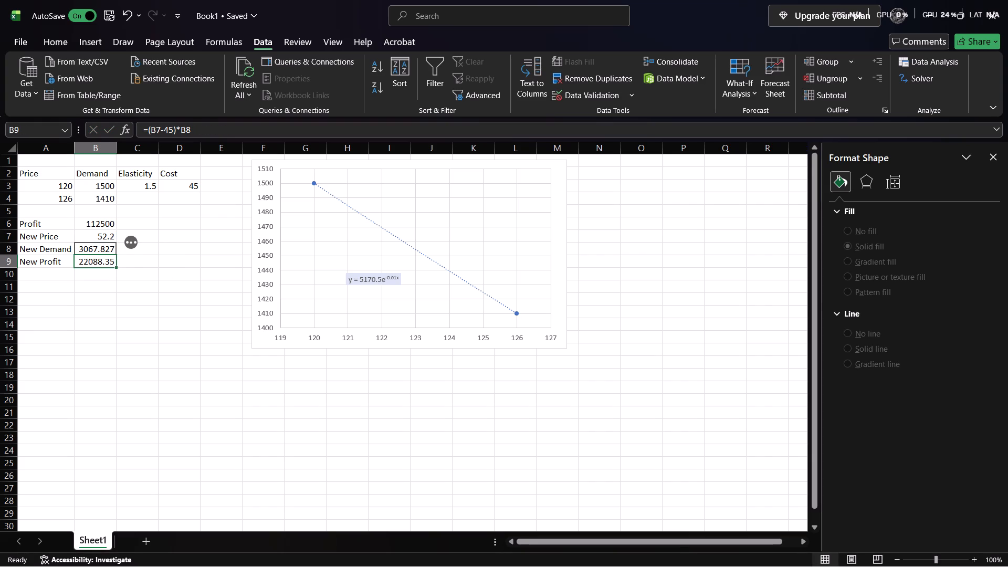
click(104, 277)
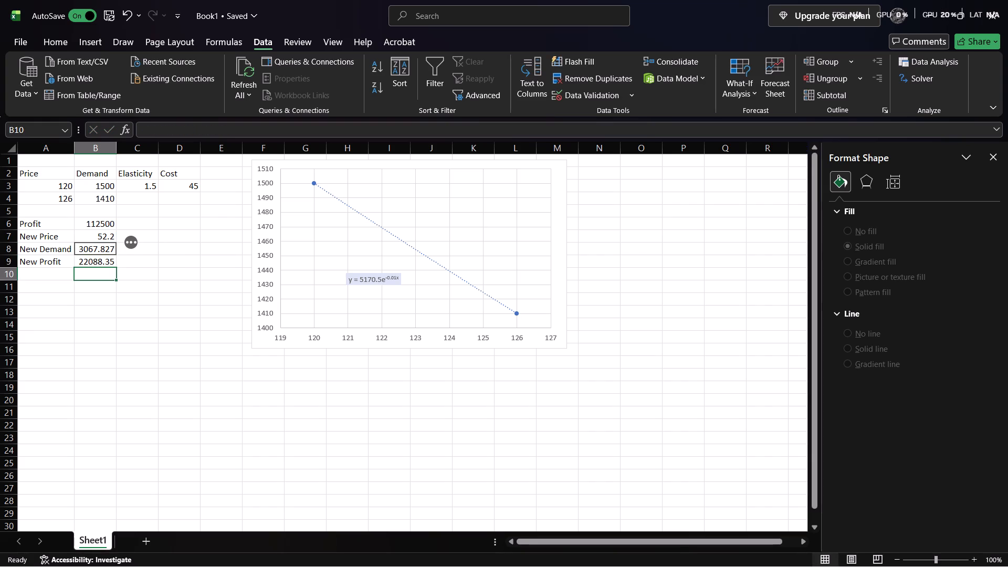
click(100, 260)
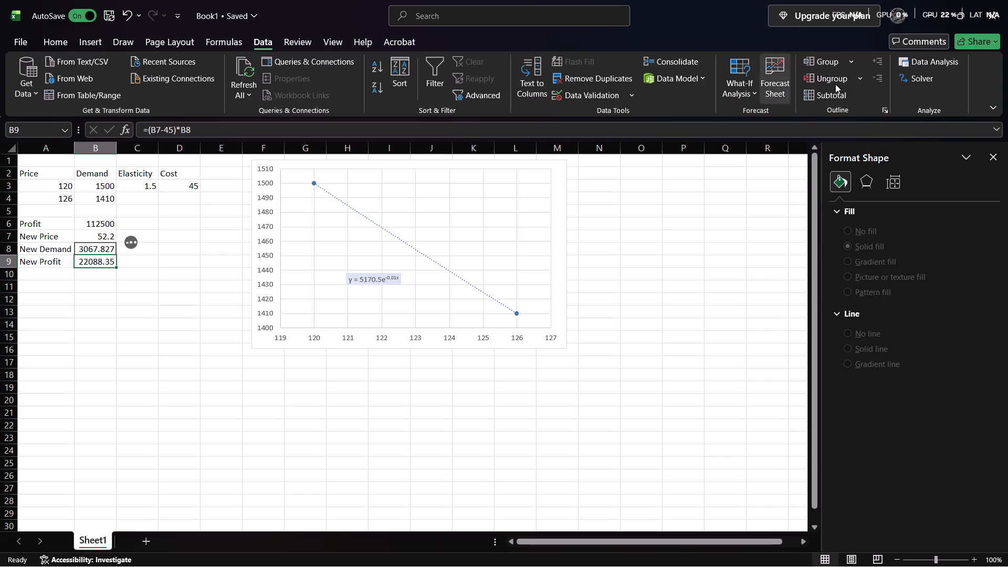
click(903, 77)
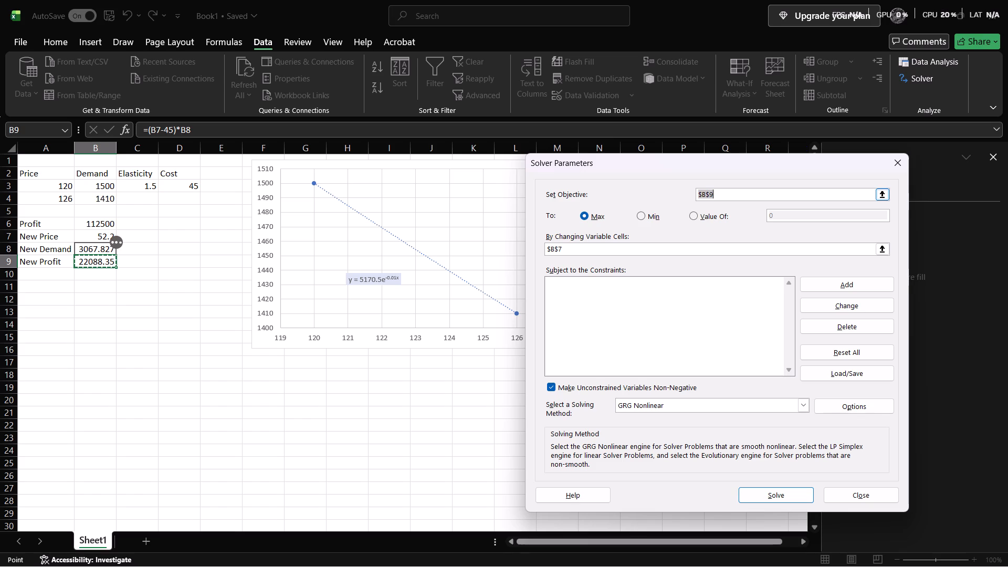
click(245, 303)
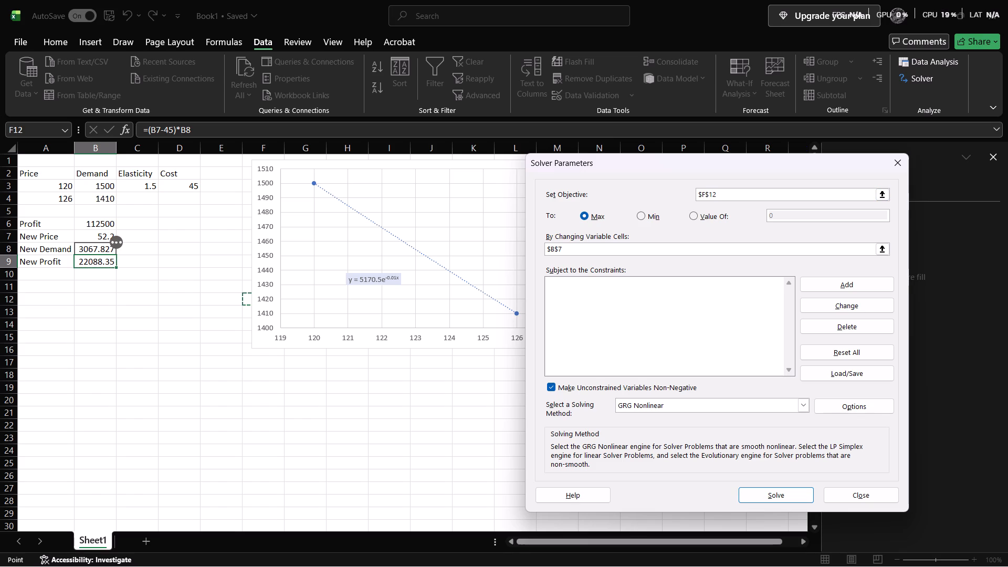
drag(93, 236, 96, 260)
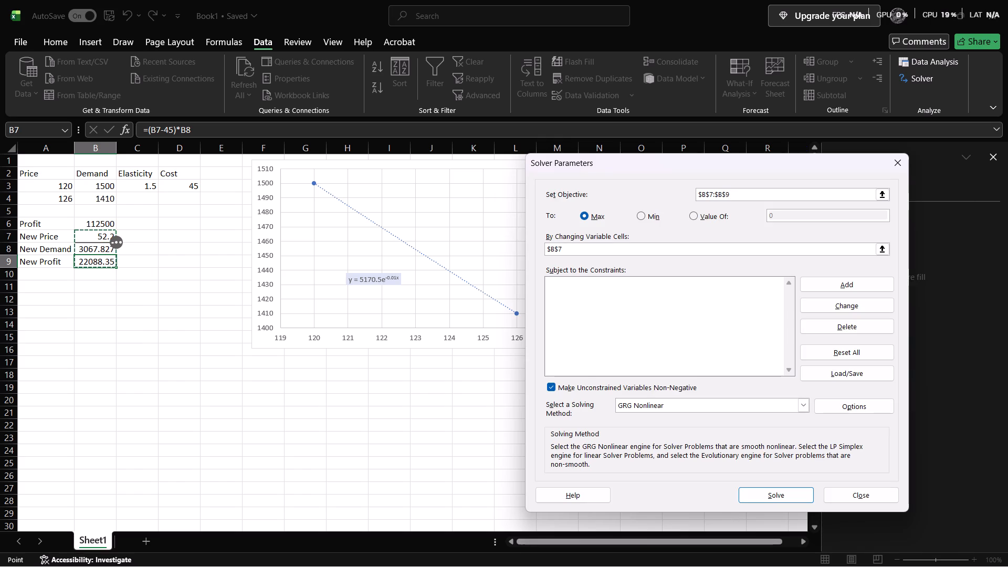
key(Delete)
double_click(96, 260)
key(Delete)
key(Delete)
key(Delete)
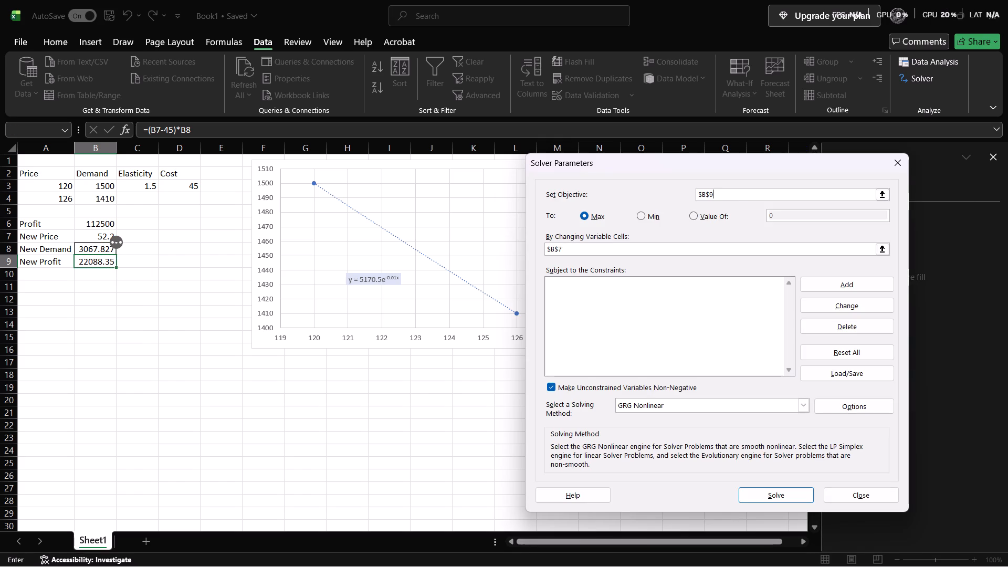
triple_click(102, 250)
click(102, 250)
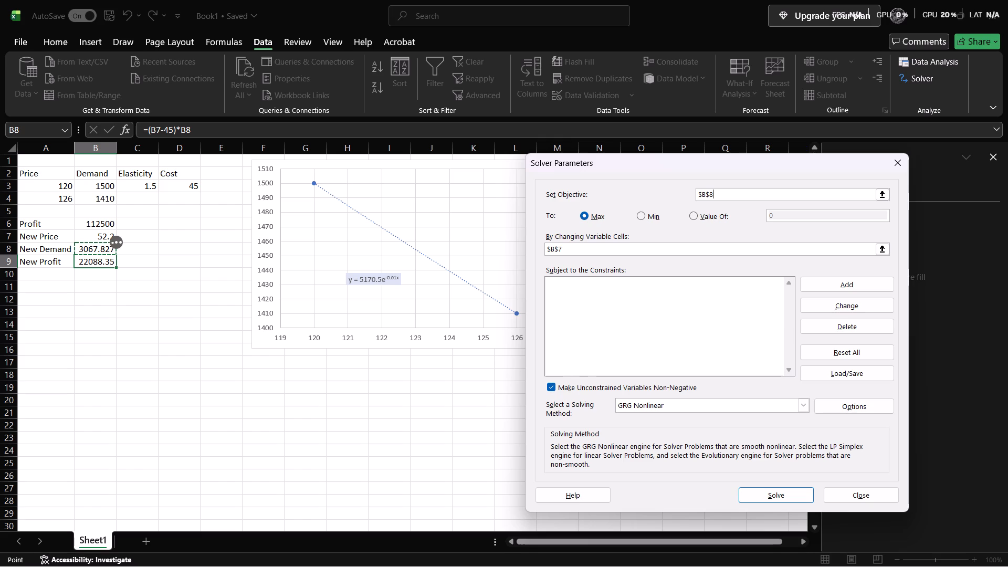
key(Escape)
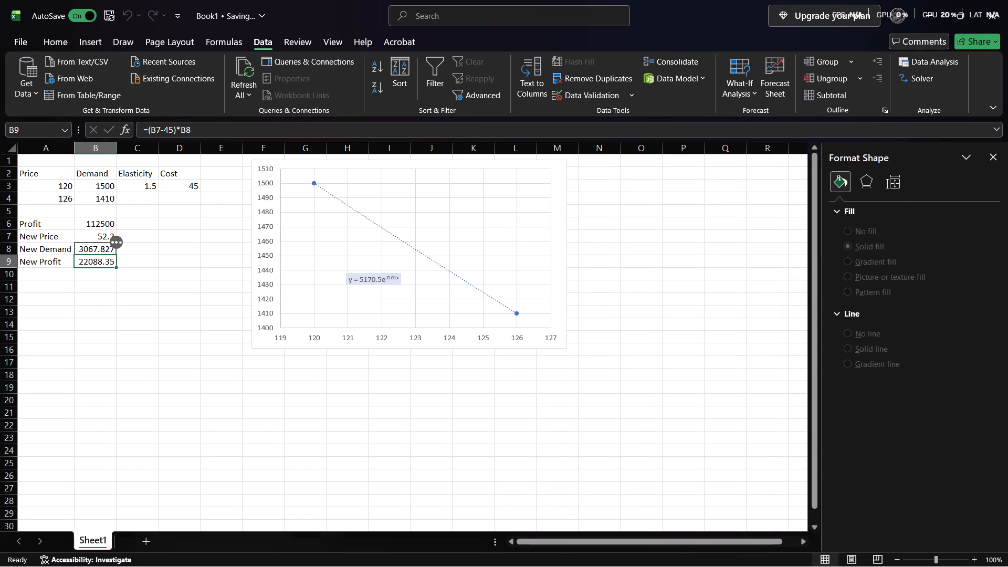
Clear the New Profit, New Demand and New Price cells B9, B8 and B7.
key(Delete)
key(Delete)
click(121, 276)
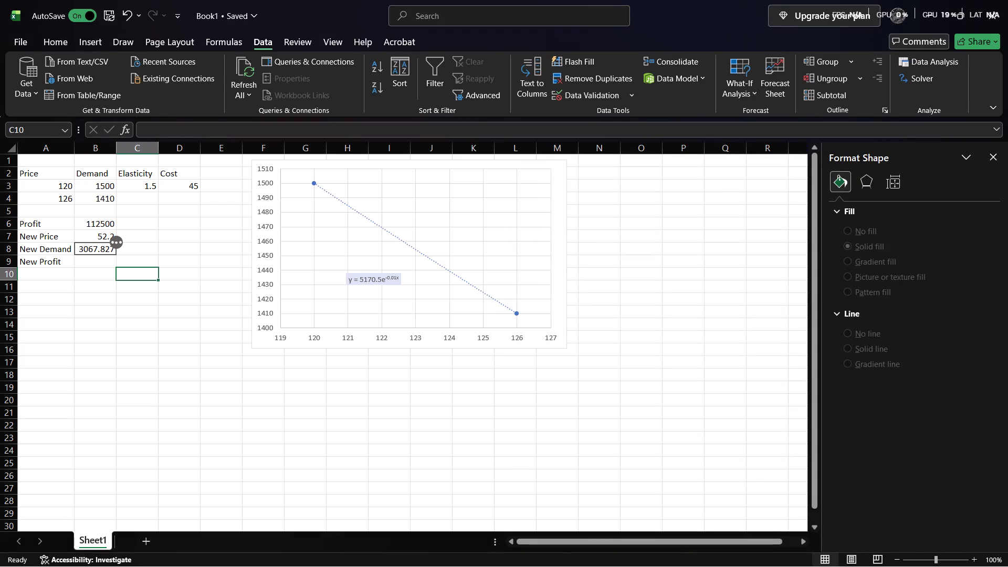
click(103, 251)
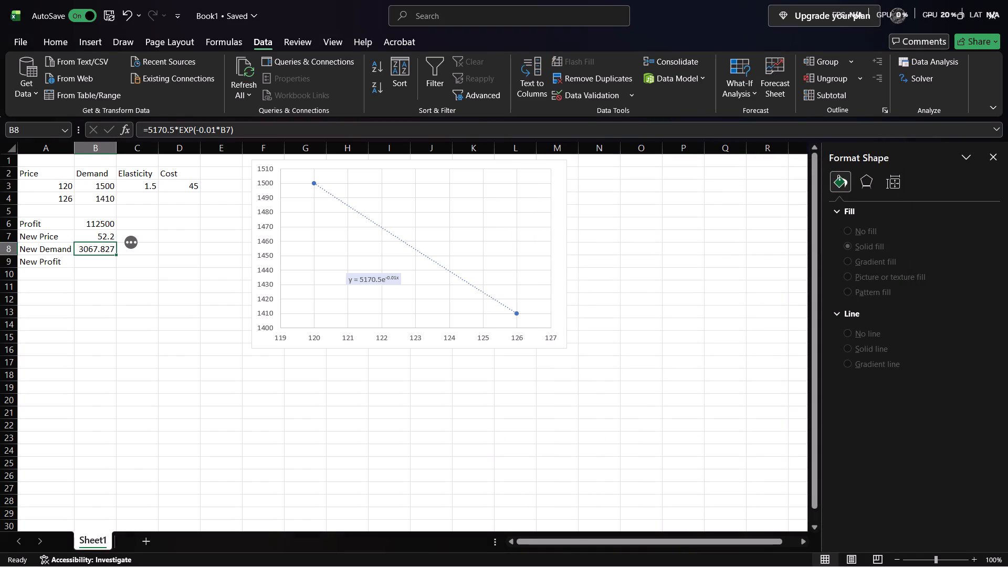
key(Delete)
click(102, 237)
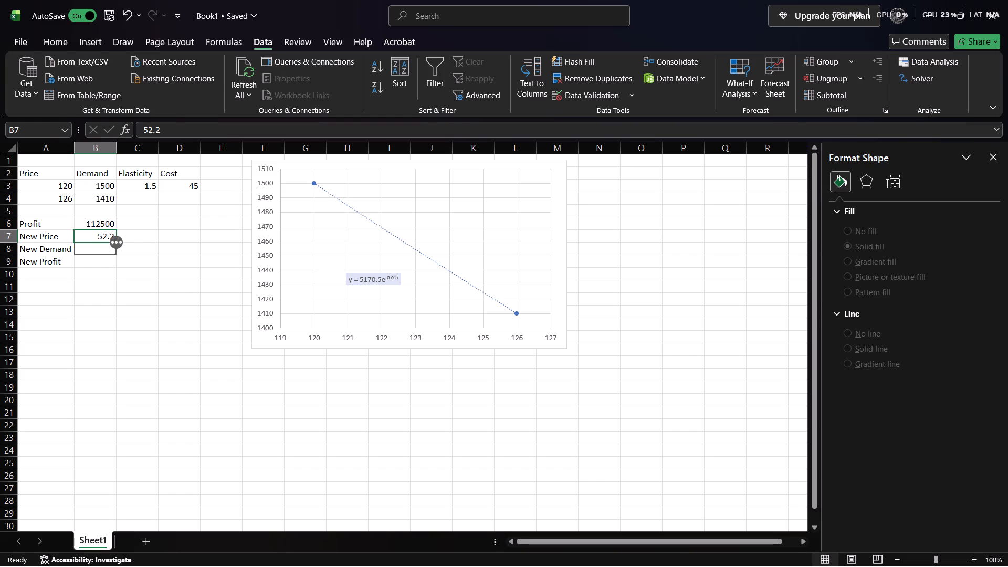
key(Delete)
double_click(113, 267)
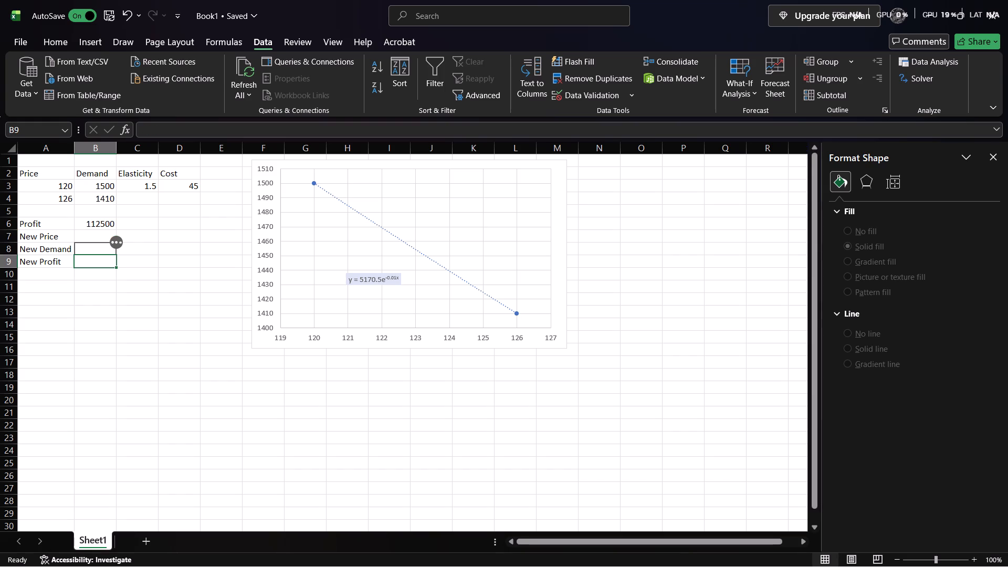
Set the New Price in B7 to 1.
double_click(94, 235)
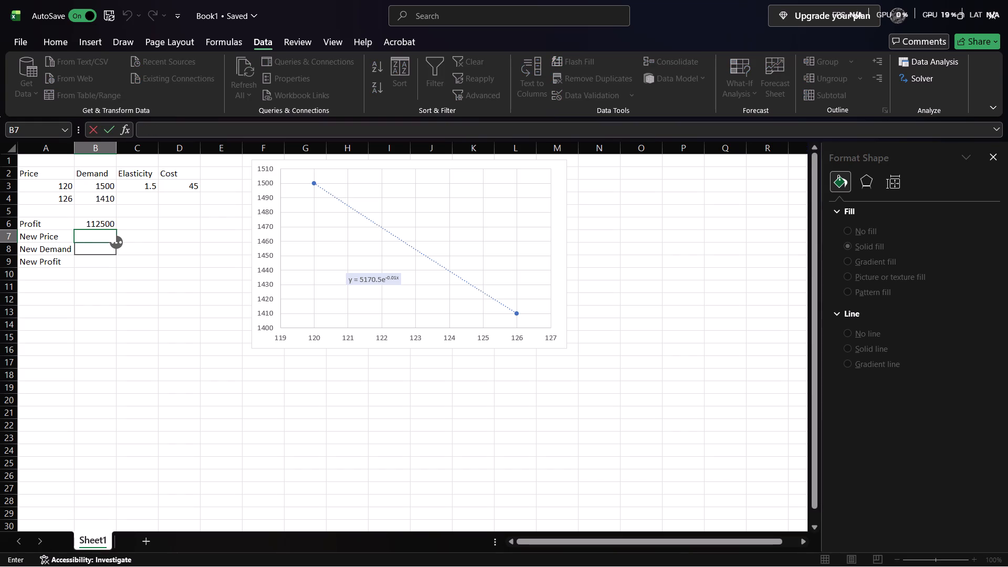
key(1)
triple_click(97, 254)
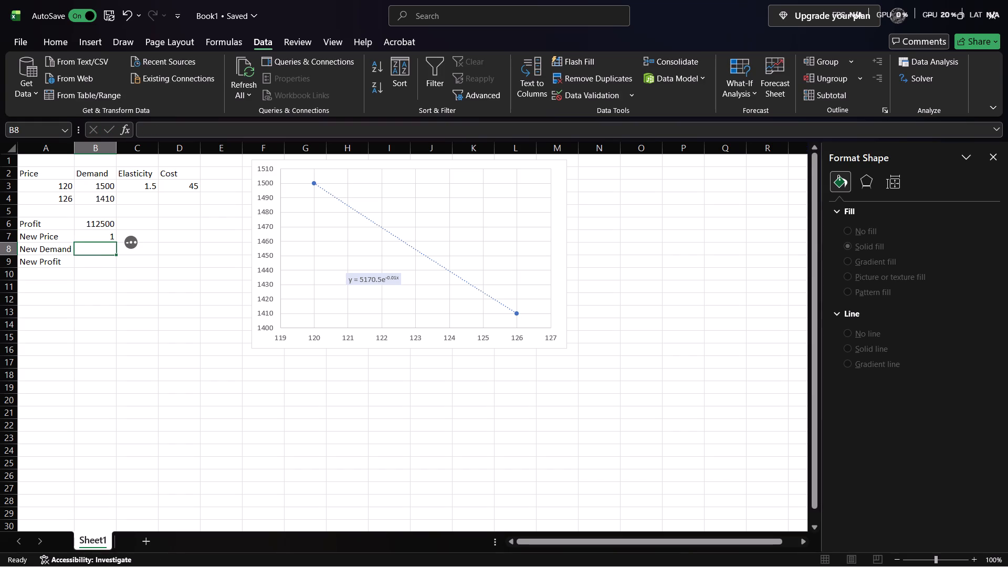
Enter the exponential New Demand formula =5170.5*EXP(-0.01*B7) in B8.
double_click(97, 250)
key(equal)
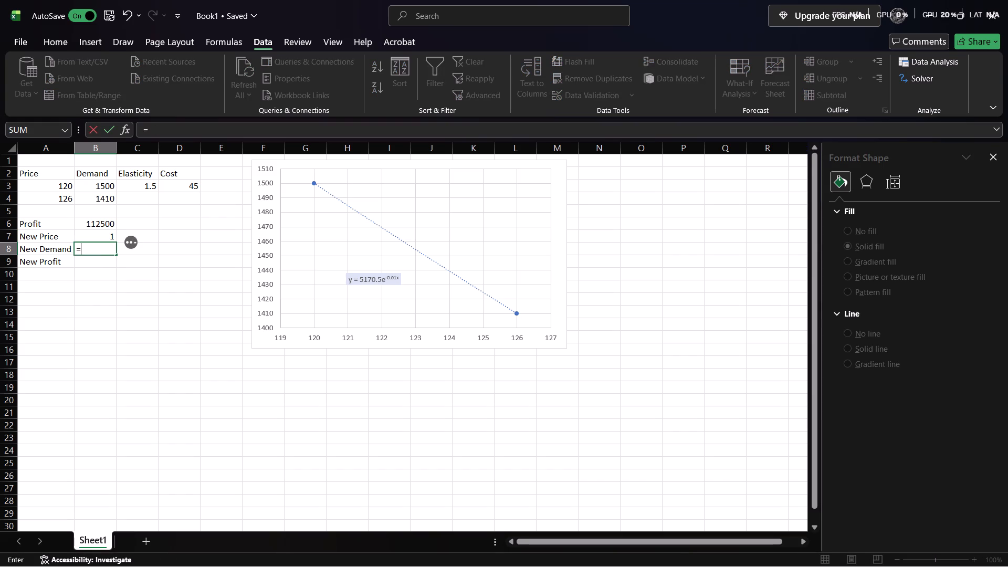
text(517)
key(0)
text(.5)
key(shift+asterisk)
text(ex)
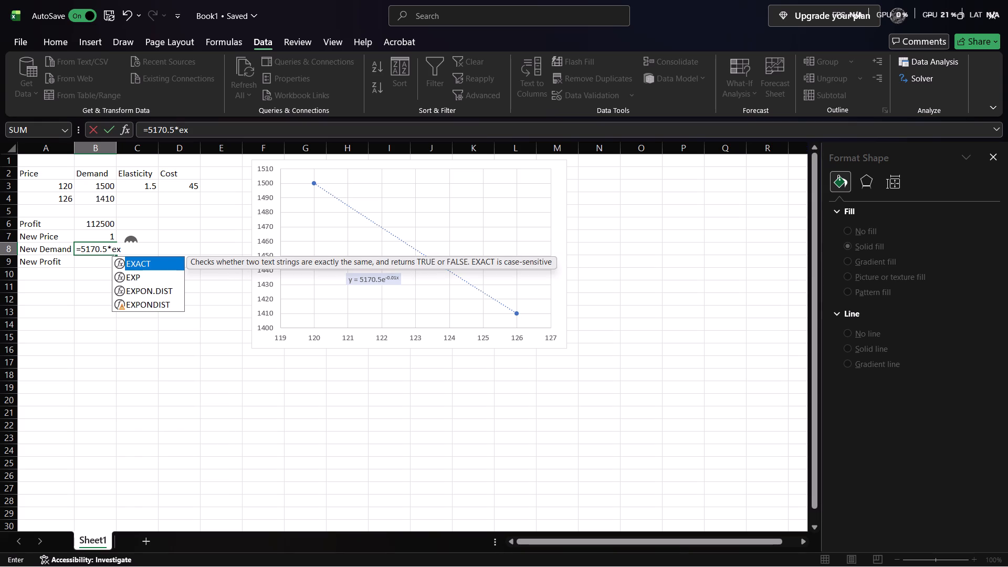
double_click(139, 276)
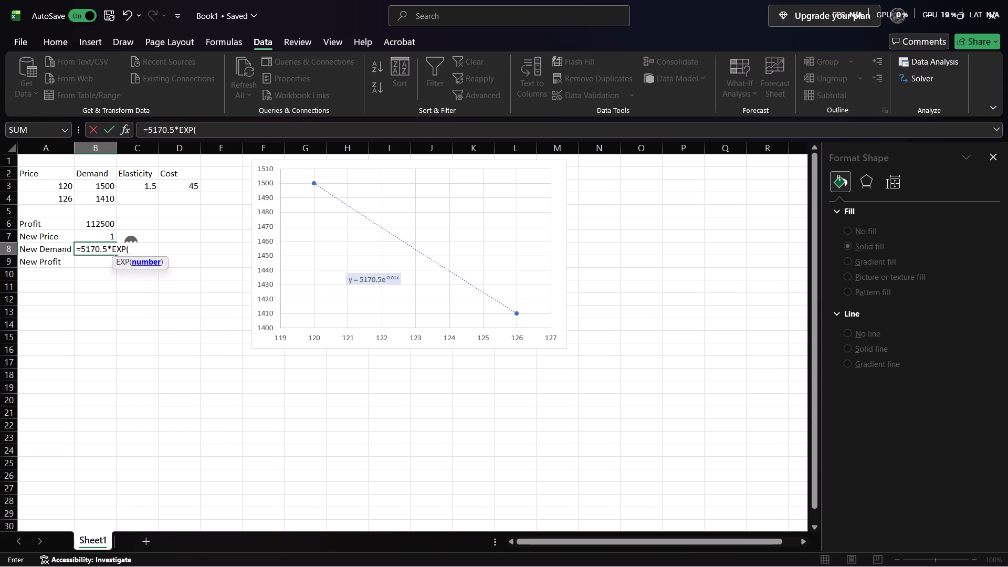
key(minus)
text(0.0)
key(1)
key(shift+asterisk)
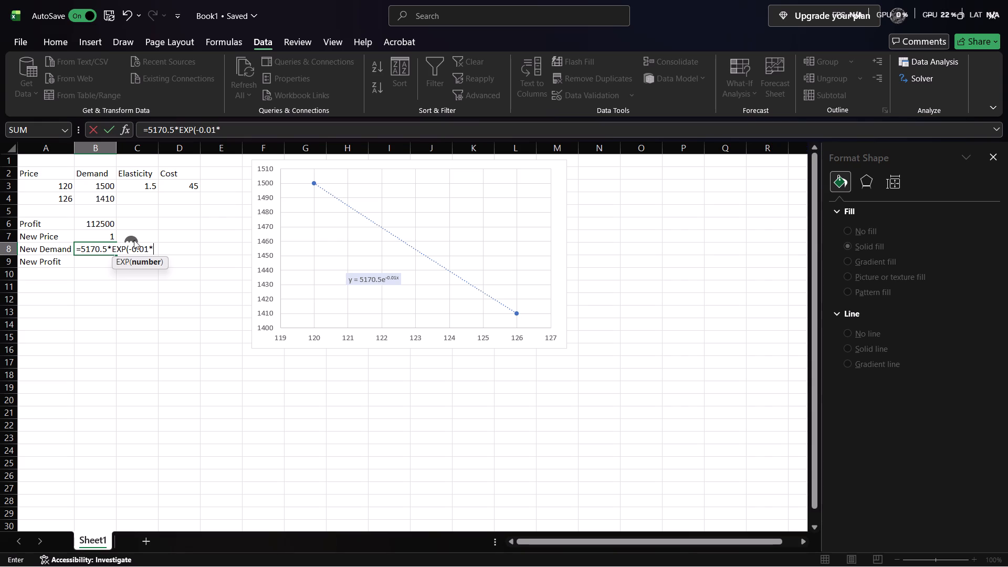
click(111, 236)
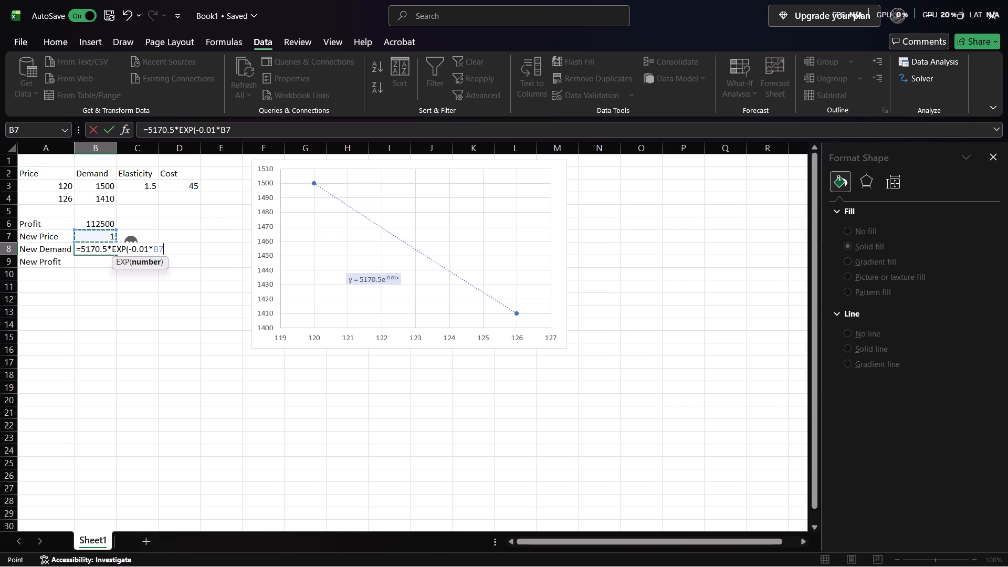
key(shift+parenright)
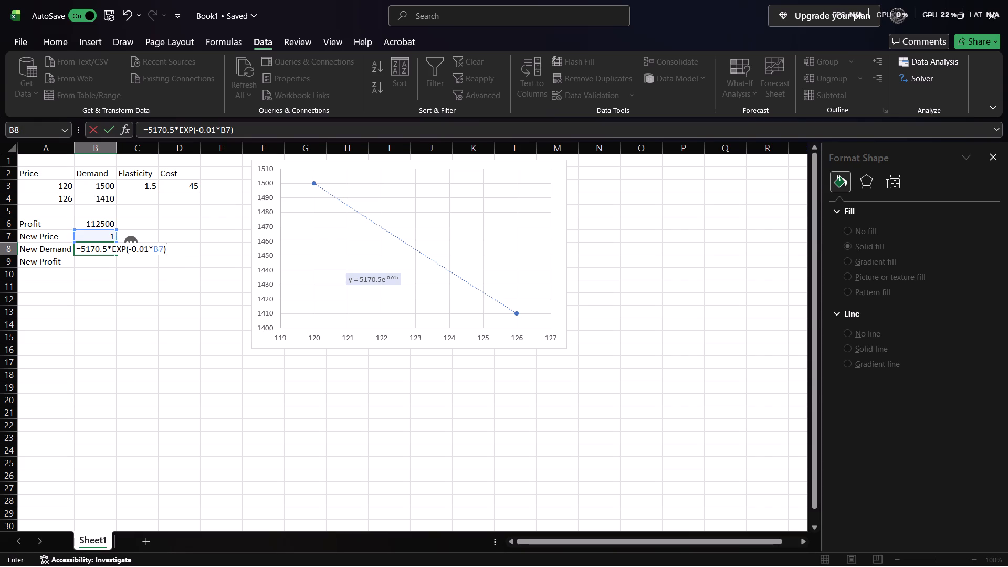
key(Return)
Enter the New Profit formula =(B7-D3)*B8 in cell B9.
double_click(102, 257)
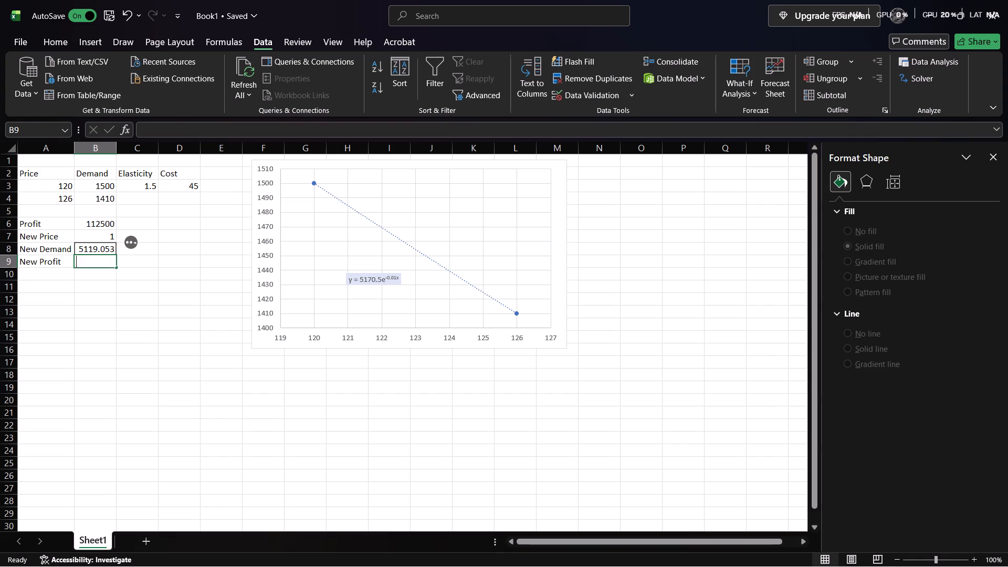
key(equal)
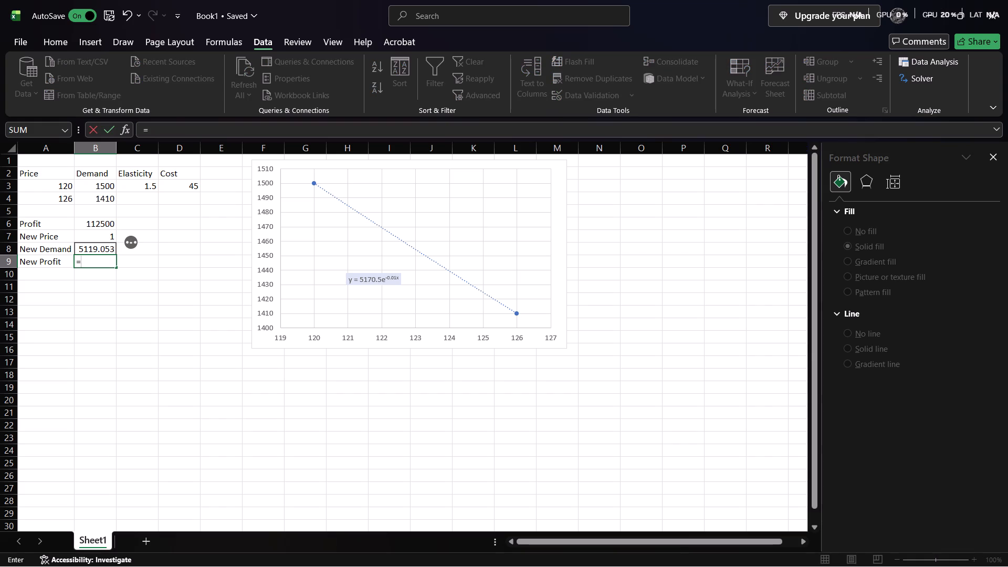
key(shift+parenleft)
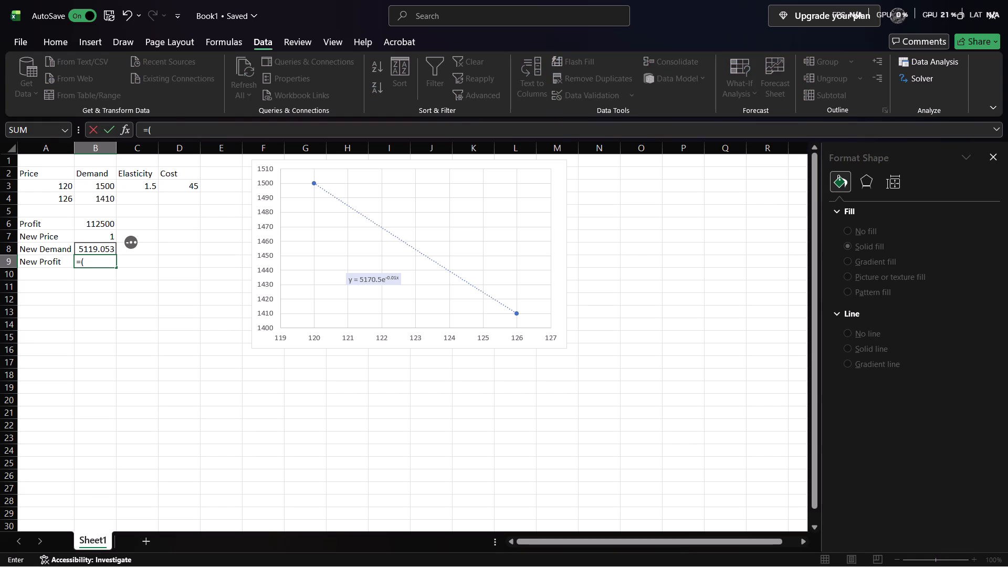
click(103, 235)
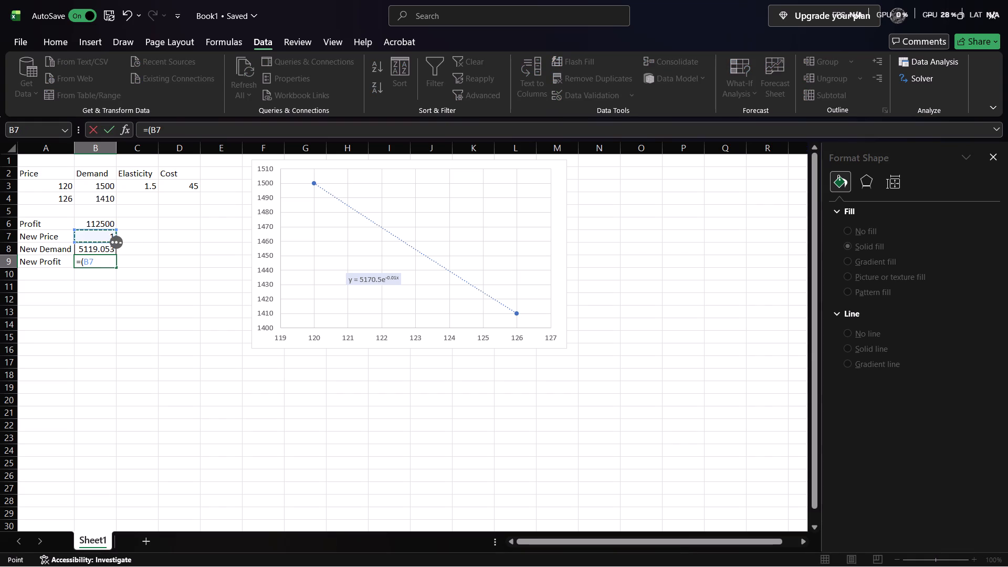
key(minus)
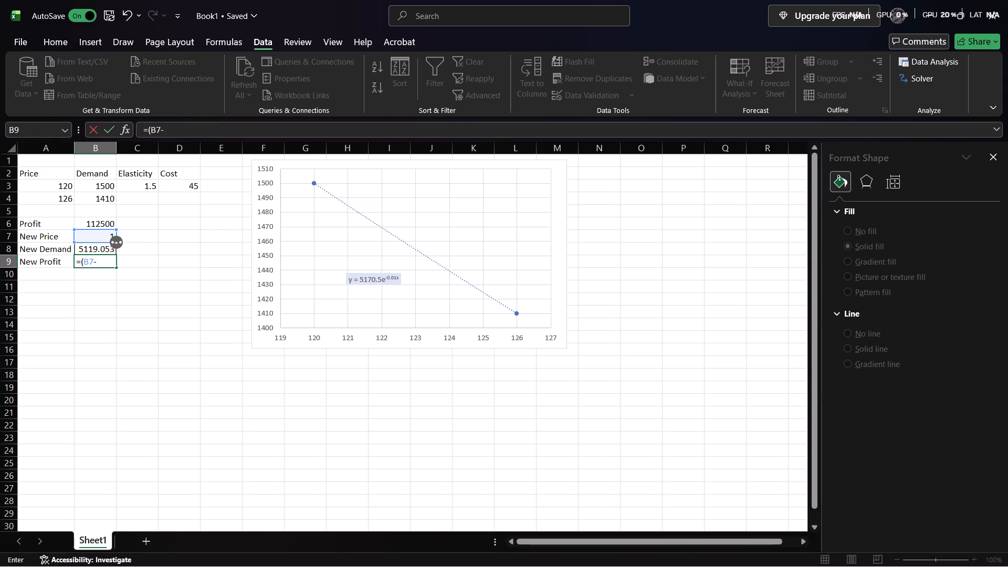
click(174, 184)
key(shift+parenright)
key(shift+asterisk)
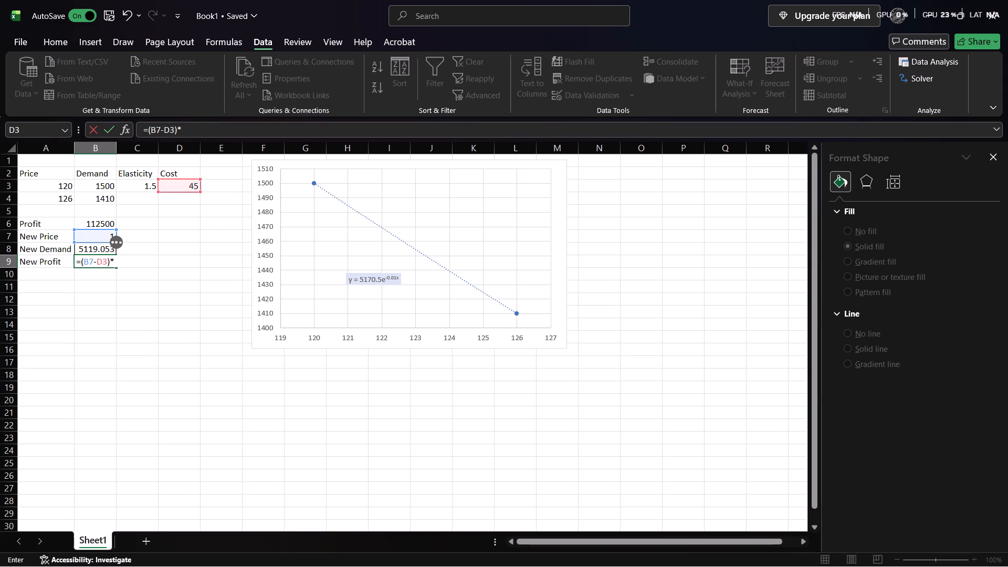
click(97, 249)
key(Return)
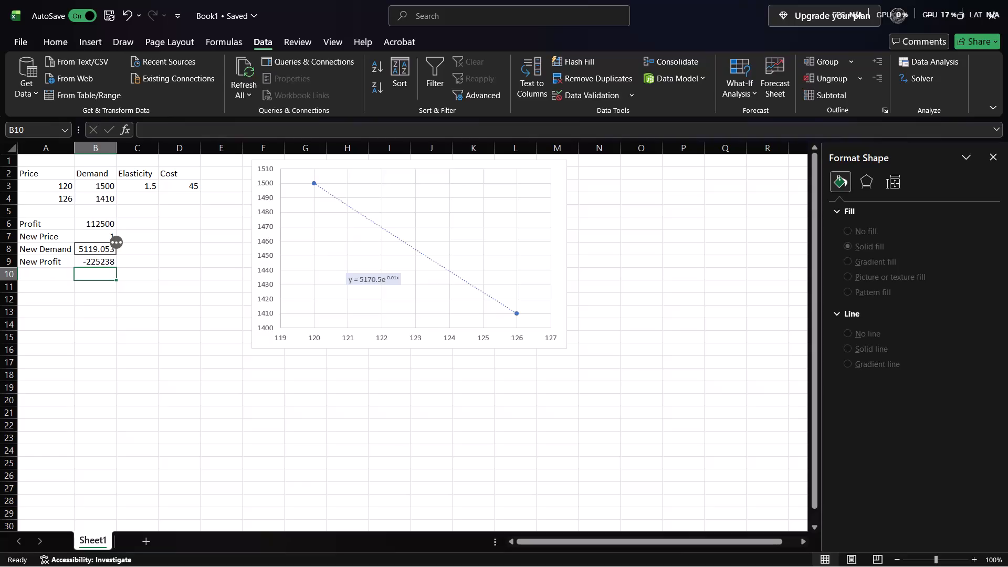
Open Solver and set its objective to maximise the New Profit cell B9.
double_click(928, 85)
click(705, 196)
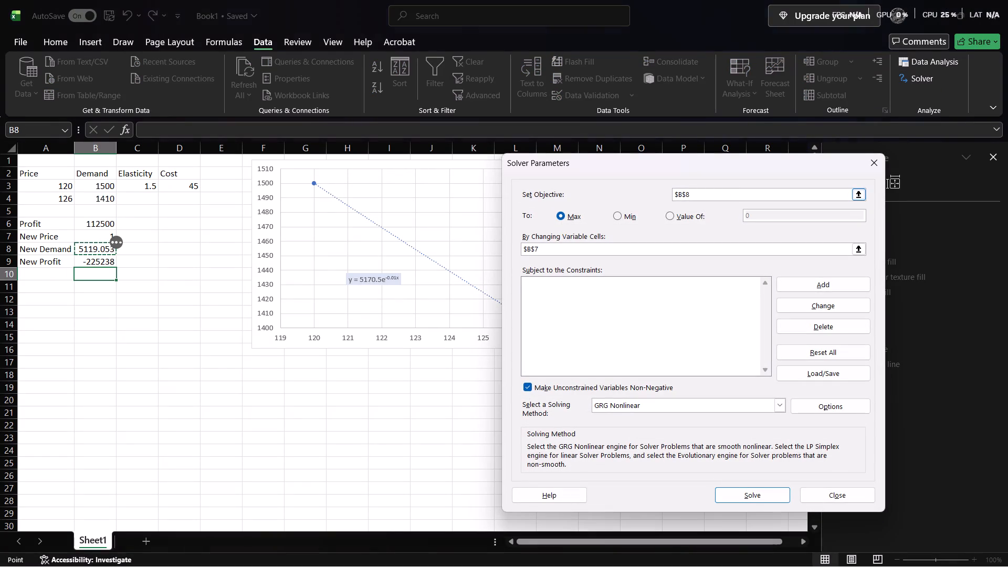
key(BackSpace)
key(BackSpace)
key(BackSpace)
key(BackSpace)
key(BackSpace)
key(BackSpace)
key(BackSpace)
key(BackSpace)
key(BackSpace)
key(BackSpace)
key(BackSpace)
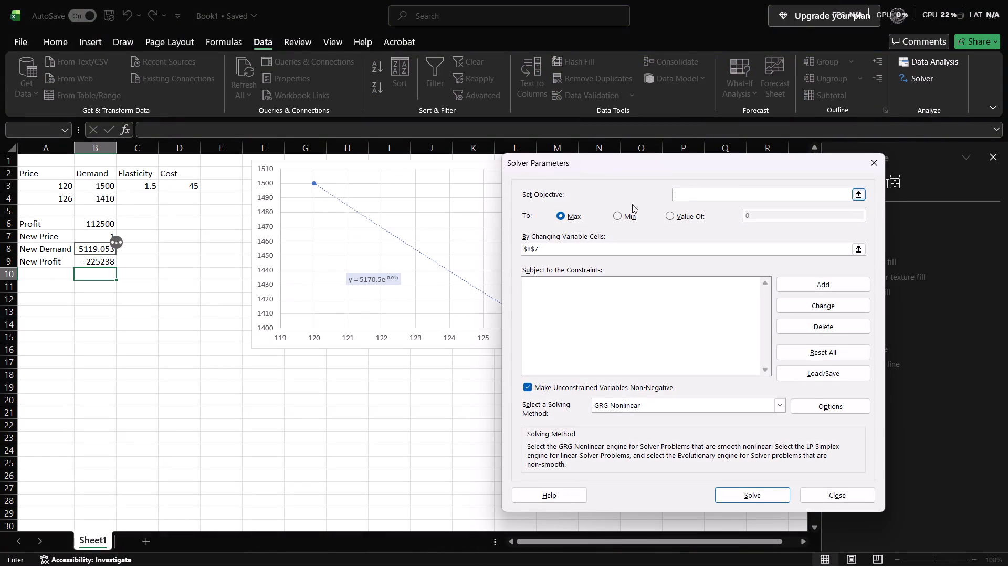
click(101, 263)
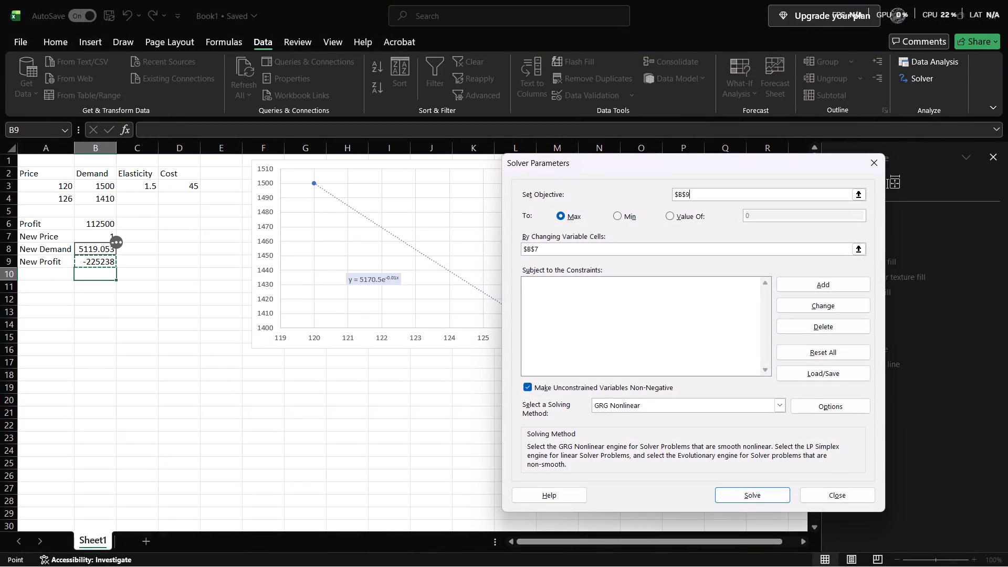
Run Solver with New Price in B7 as the changing variable cell and keep the Solver solution.
click(550, 253)
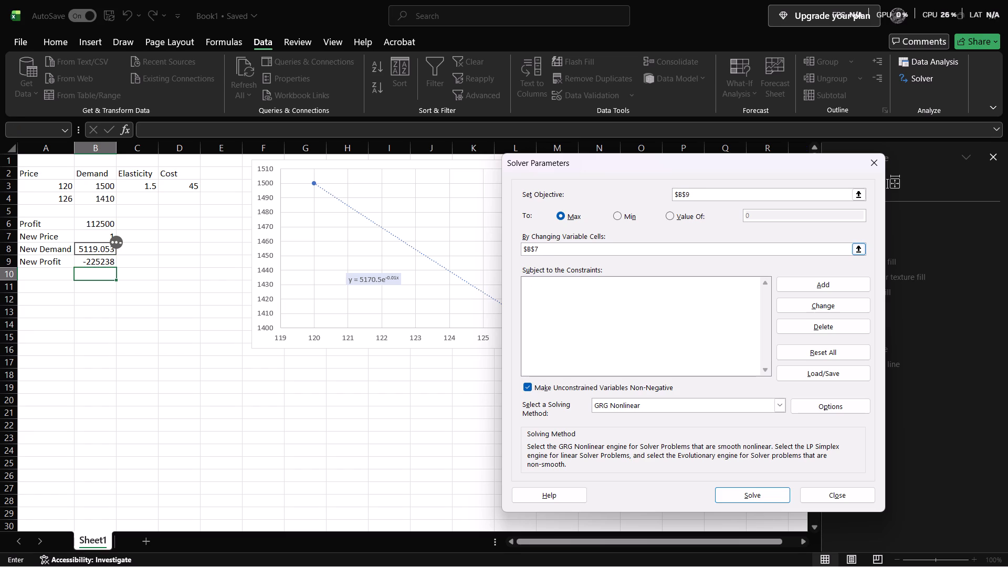
key(BackSpace)
key(BackSpace)
key(BackSpace)
key(BackSpace)
key(BackSpace)
key(BackSpace)
key(BackSpace)
key(BackSpace)
key(BackSpace)
key(BackSpace)
key(BackSpace)
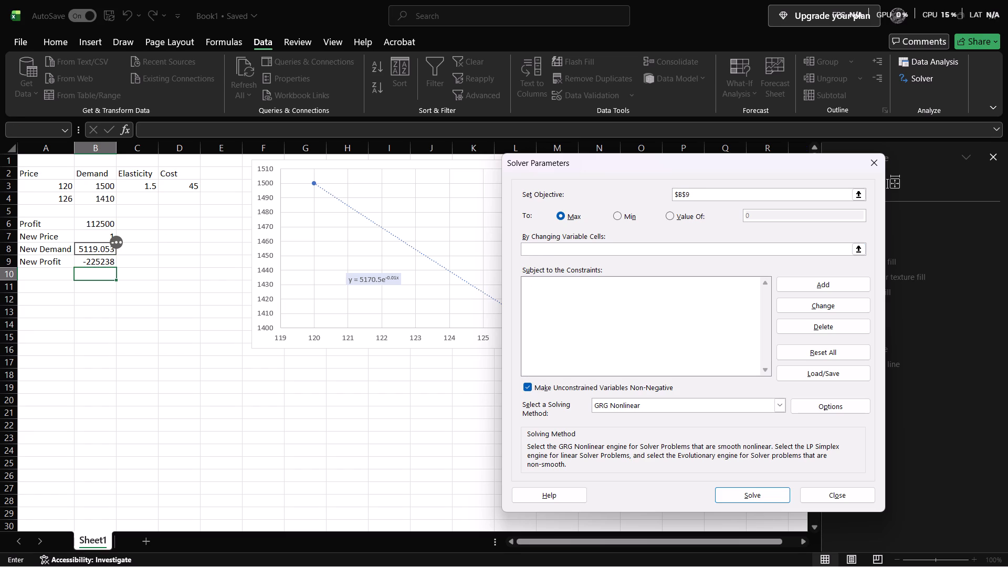
click(98, 236)
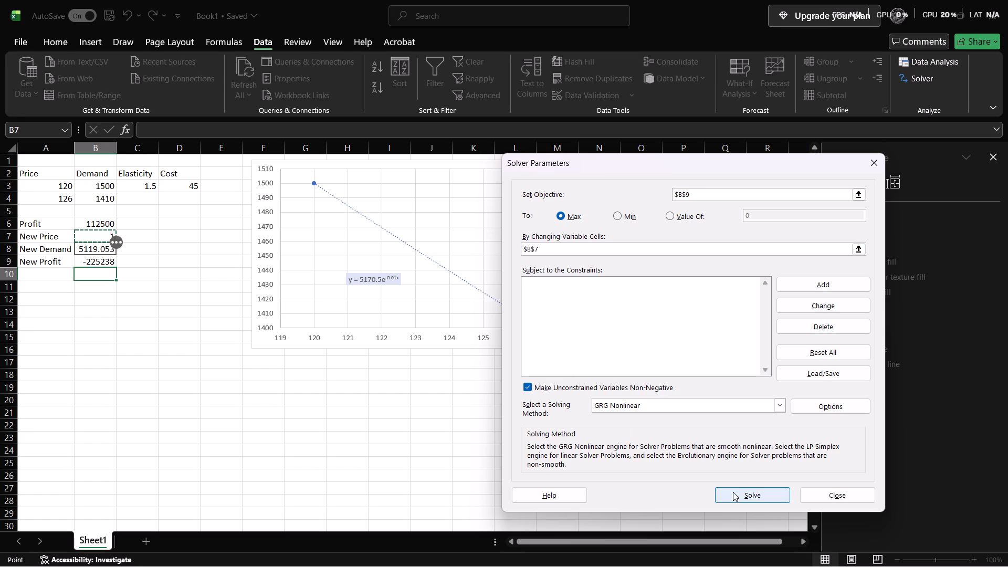
click(733, 492)
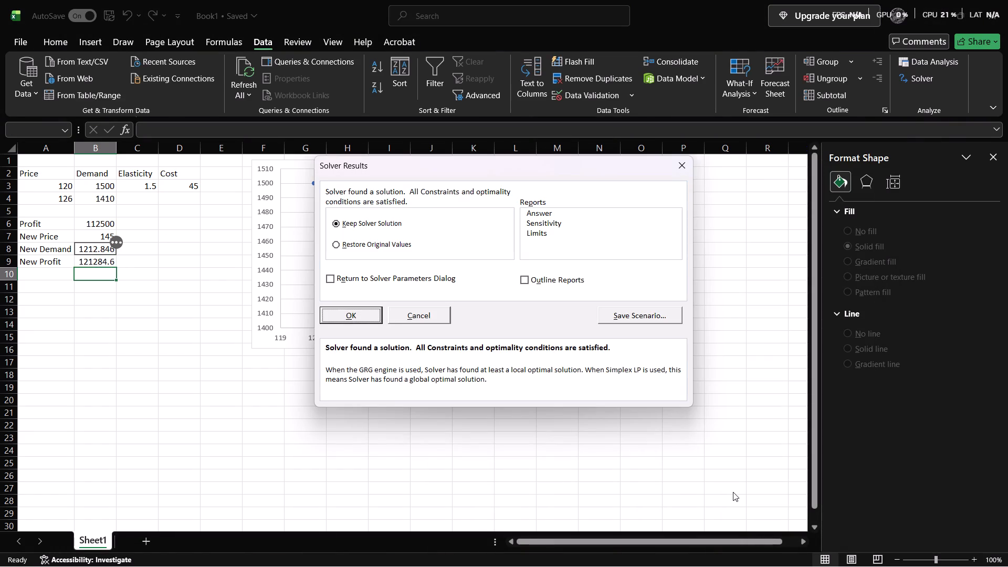
click(359, 312)
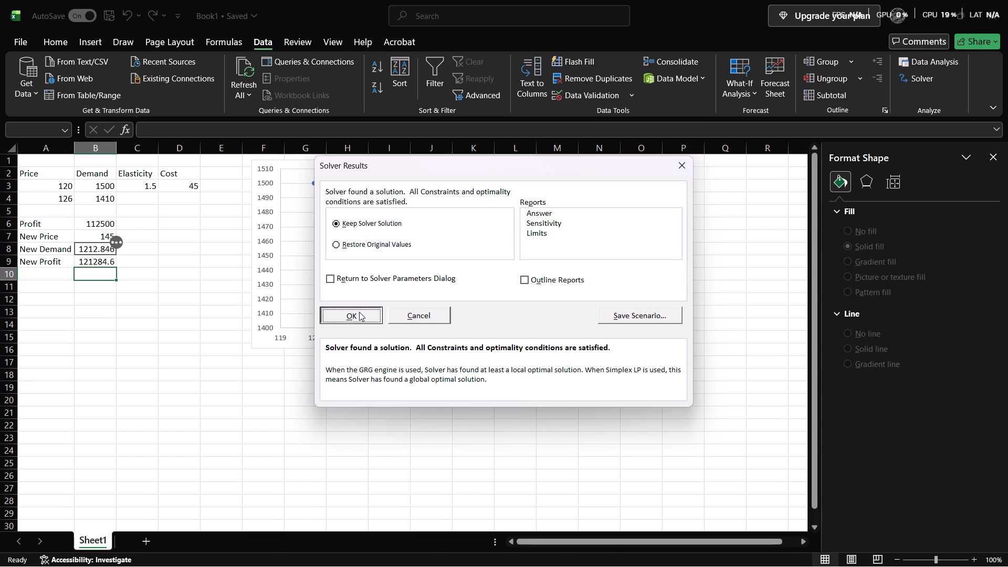
Reduce the displayed decimals of New Price, New Demand and New Profit in B7, B8 and B9 to whole numbers.
click(97, 237)
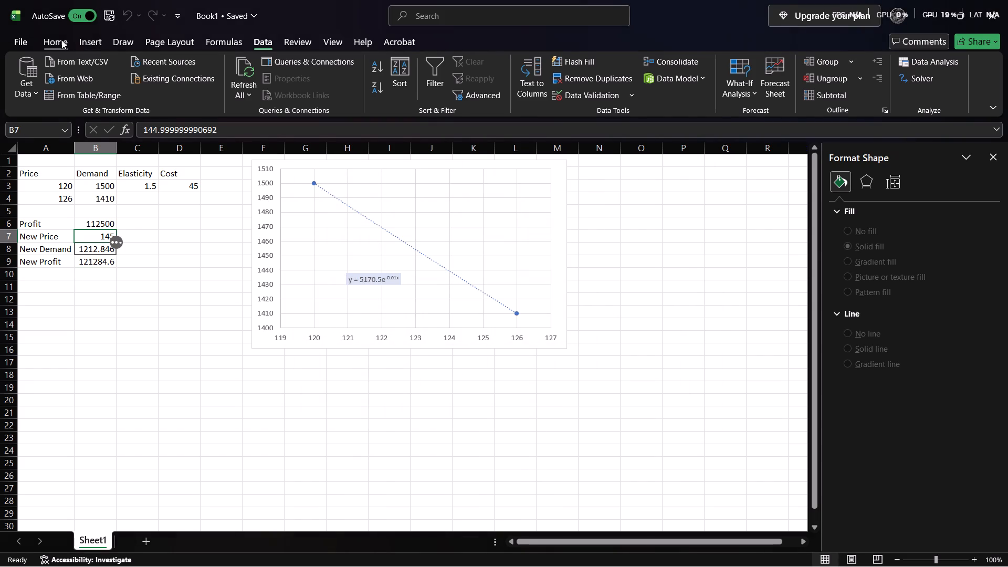
click(61, 40)
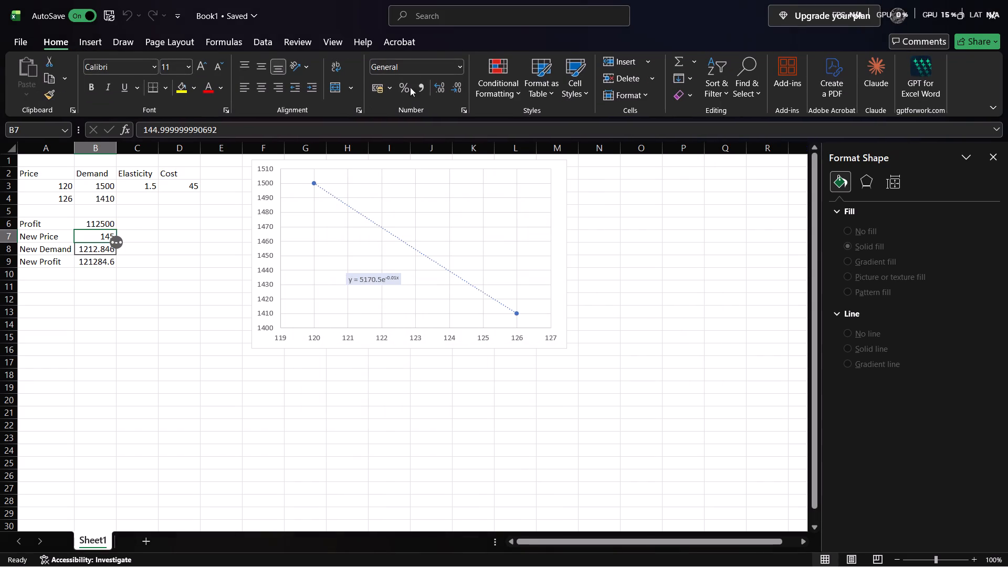
triple_click(453, 88)
click(102, 249)
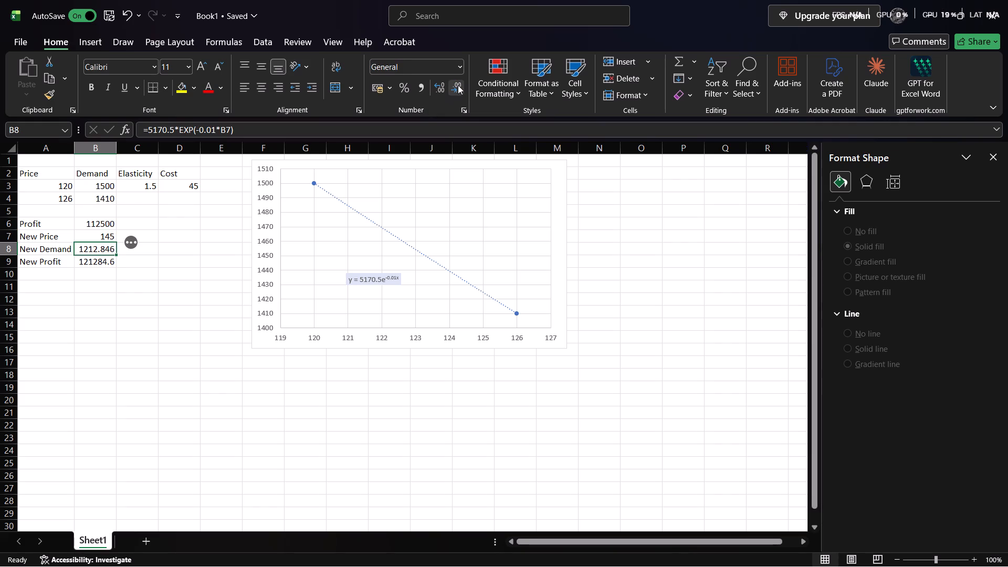
triple_click(458, 85)
double_click(458, 85)
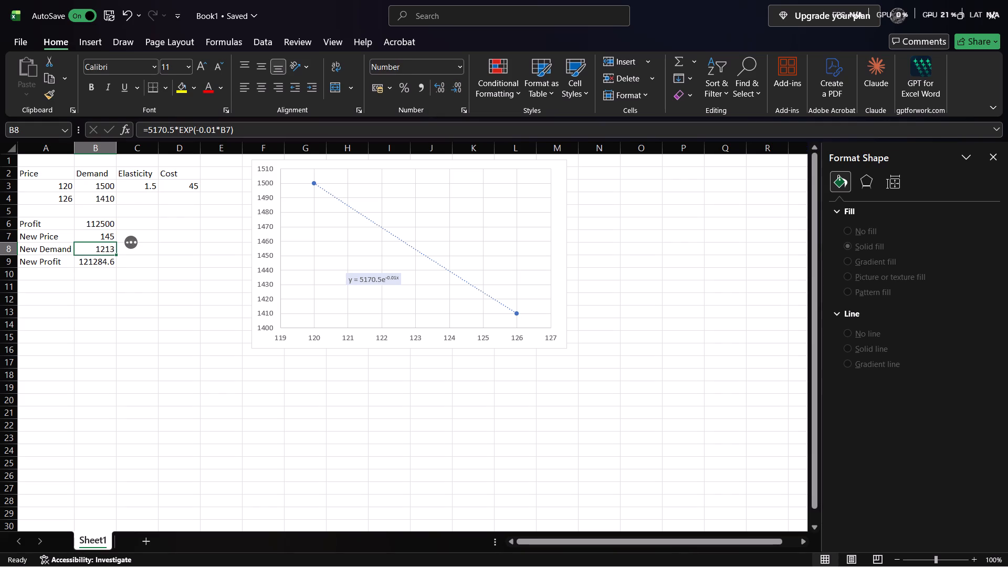
click(94, 262)
triple_click(460, 89)
click(460, 89)
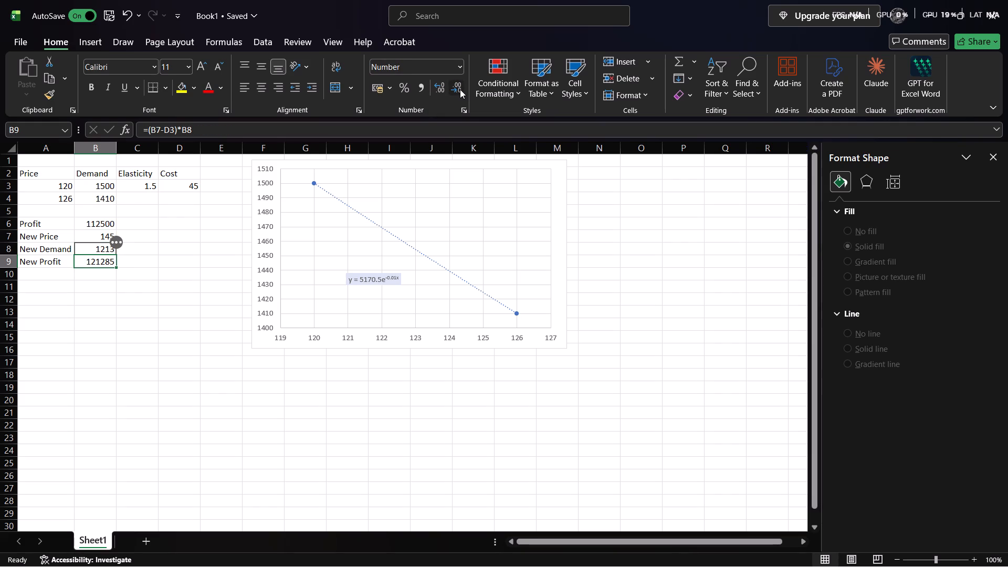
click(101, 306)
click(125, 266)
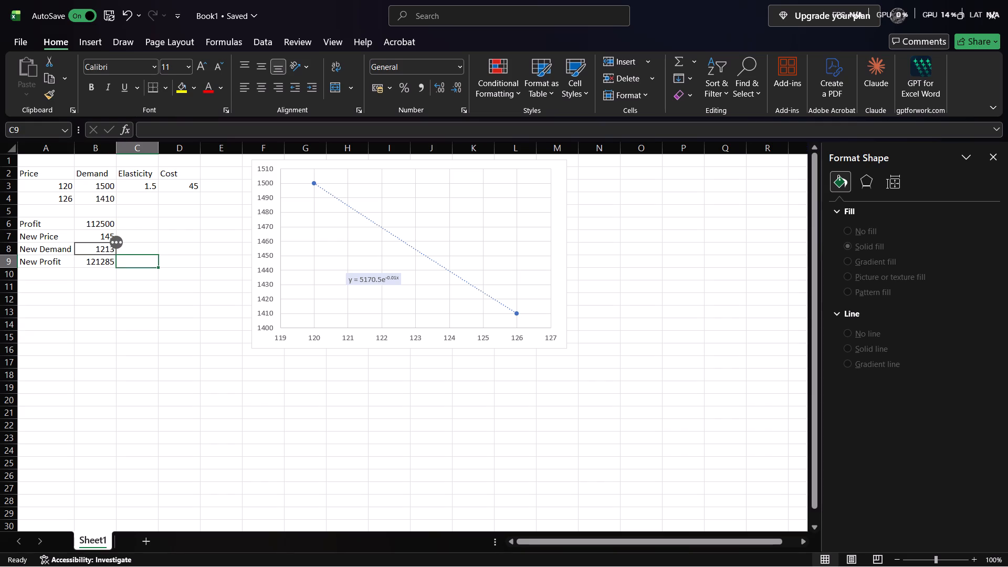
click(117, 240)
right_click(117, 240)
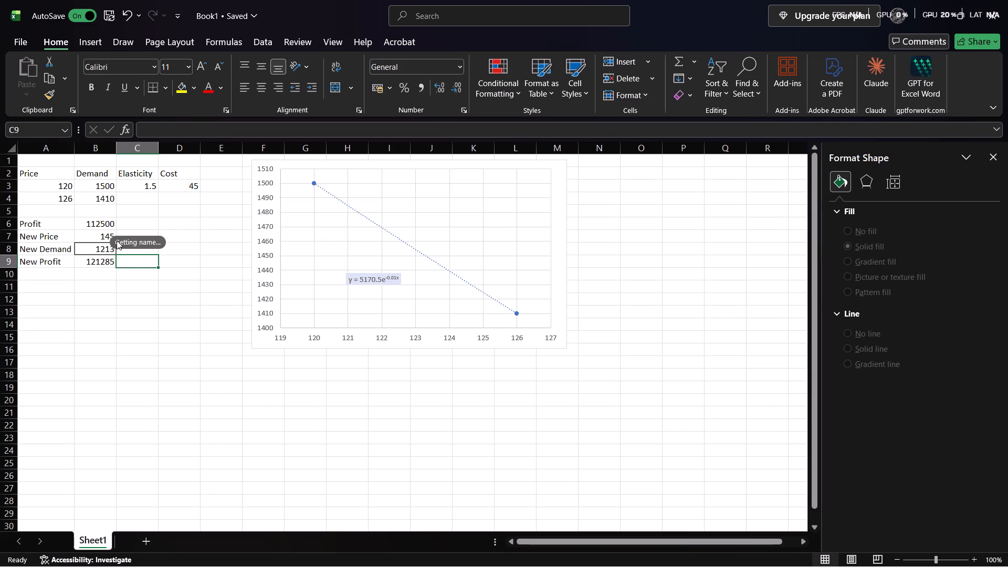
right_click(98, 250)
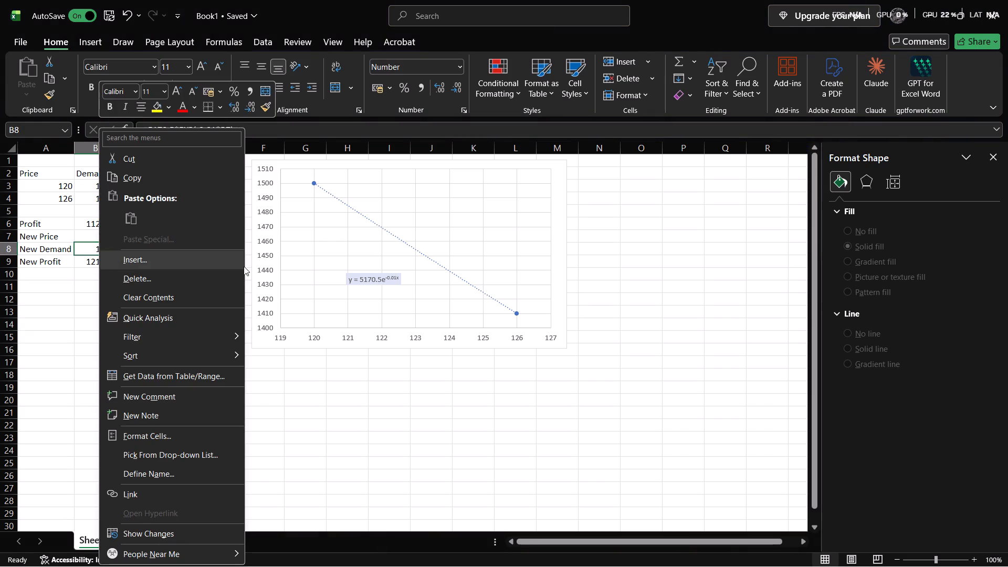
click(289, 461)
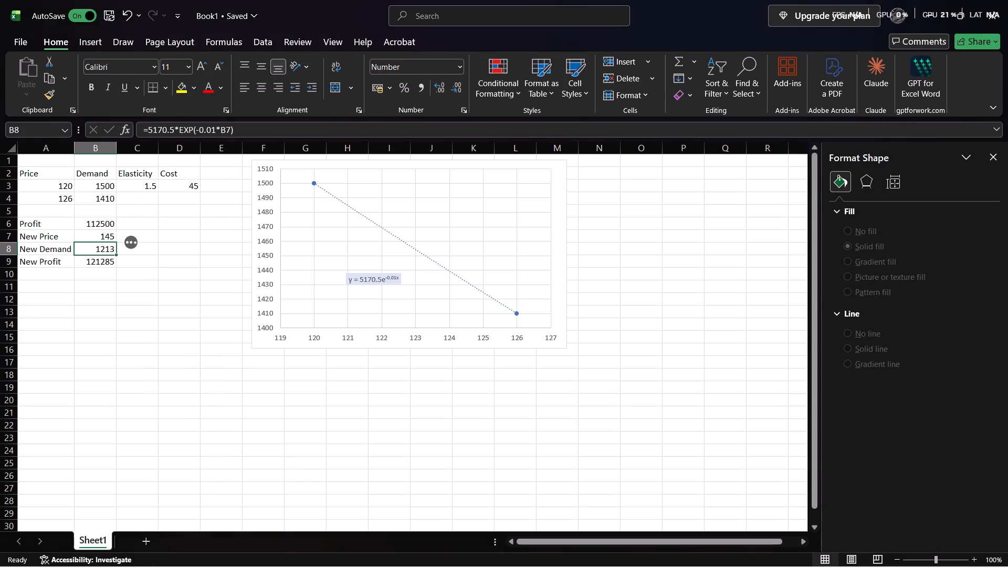
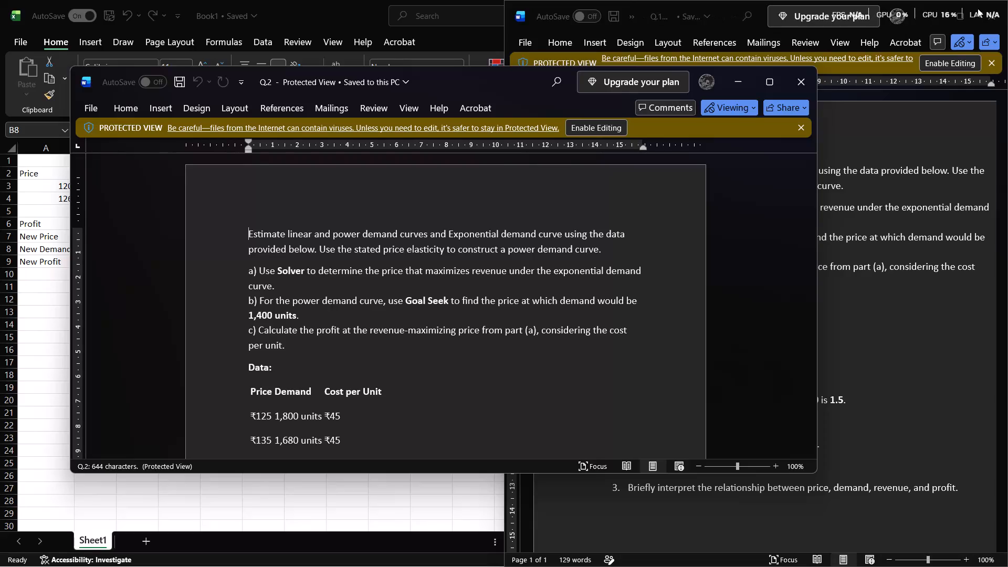
Close the Q.1 document and arrange the Book1 workbook side by side with the Q.2 Word document.
click(1007, 12)
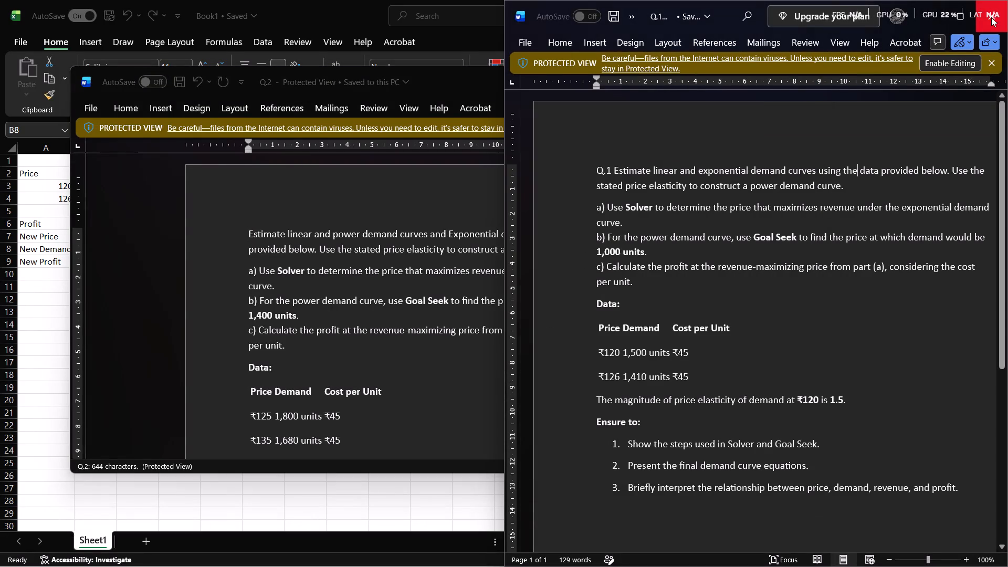
click(992, 17)
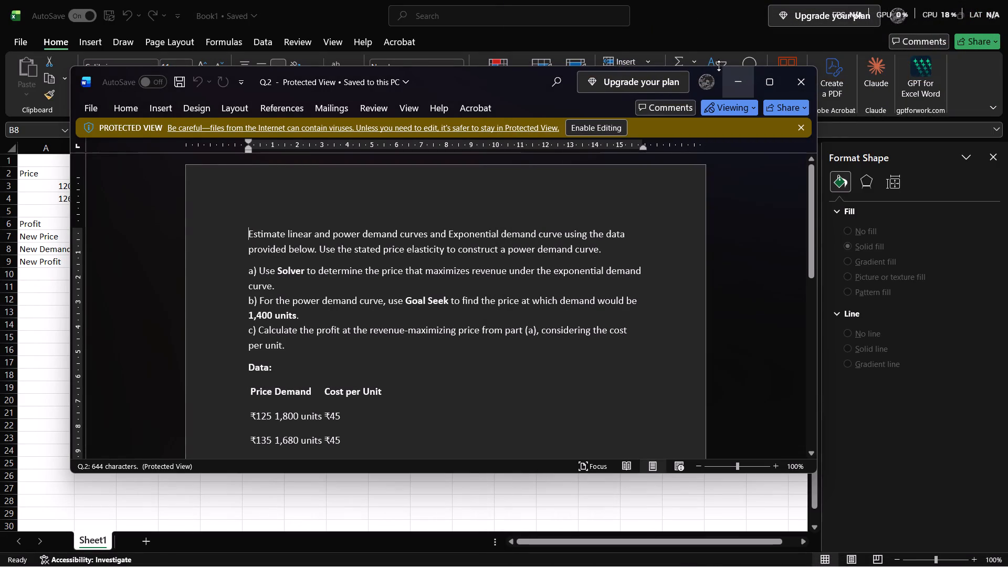
click(654, 17)
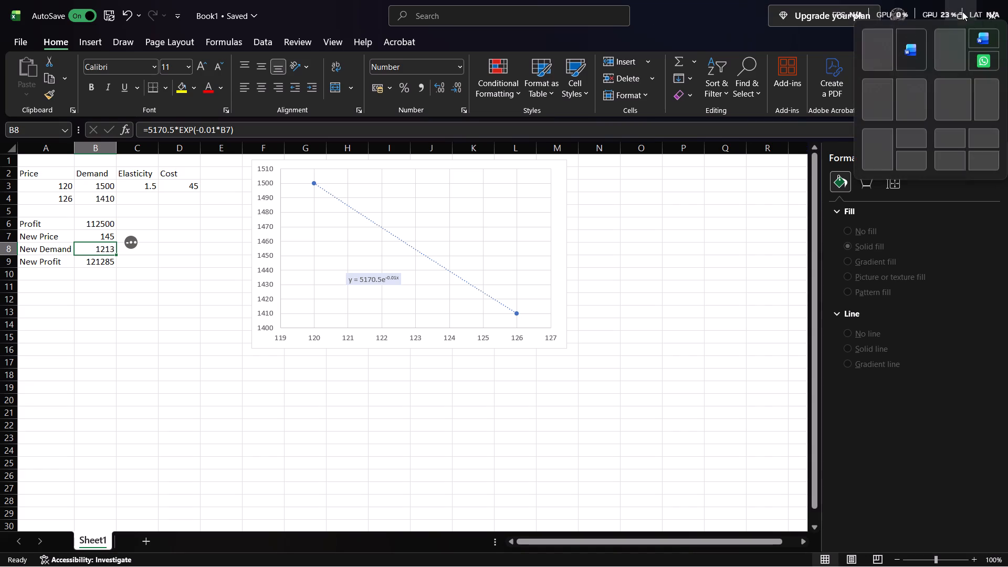
click(917, 45)
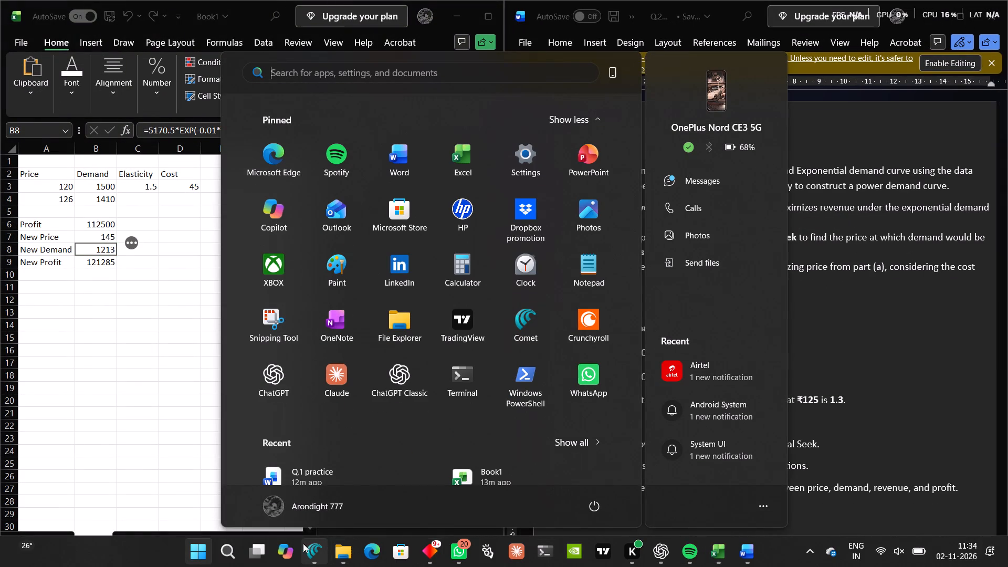
Close the Comet browser window and return to the Book1 workbook.
right_click(306, 547)
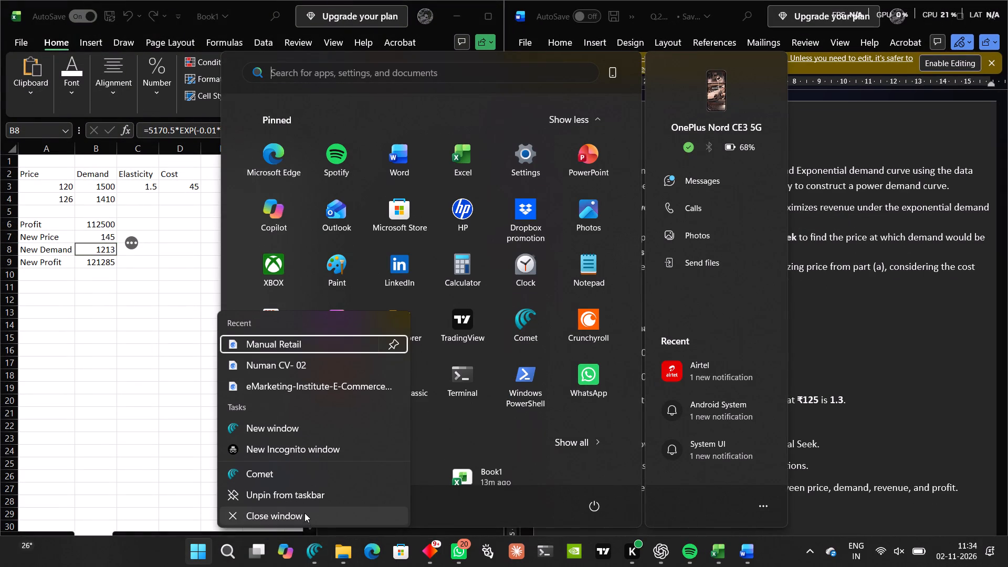
click(304, 513)
click(132, 416)
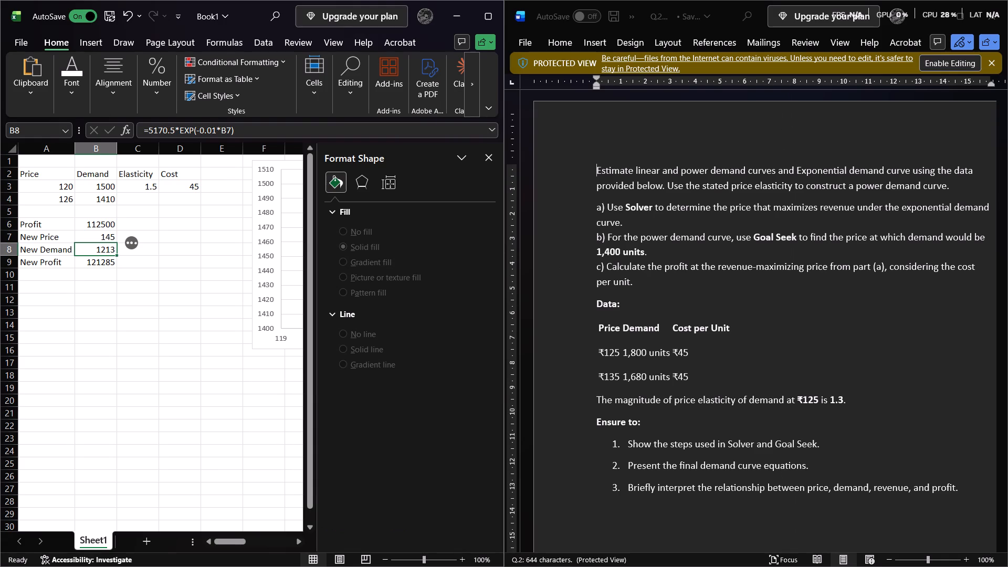
Move the demand chart closer to the data so that it starts at column E, around row 2.
double_click(255, 279)
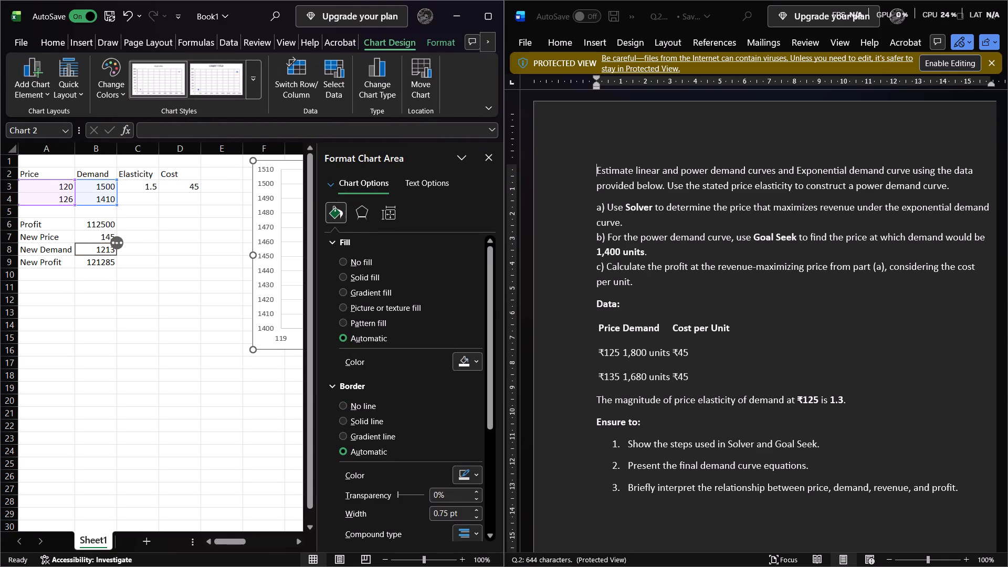
drag(256, 282, 216, 293)
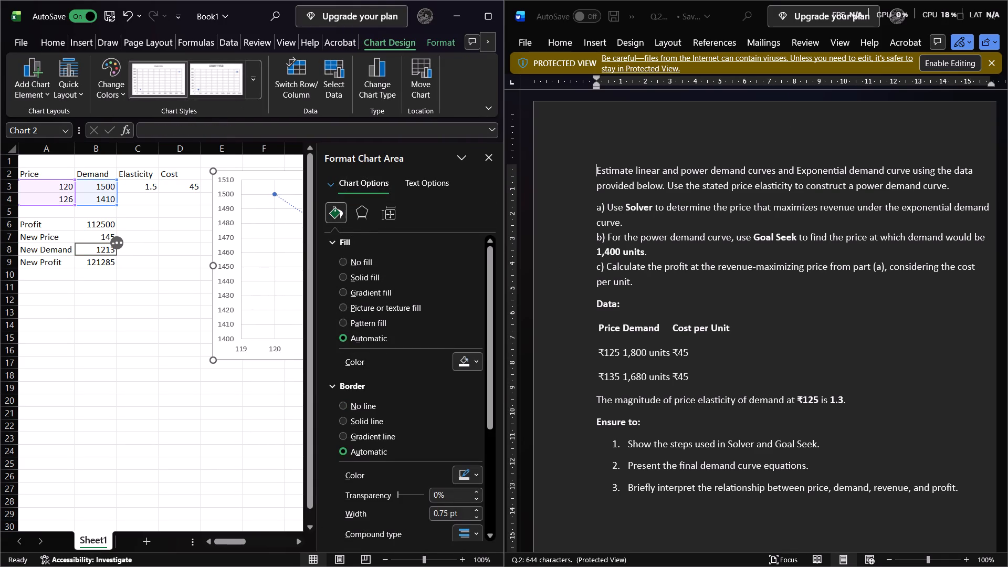
click(138, 339)
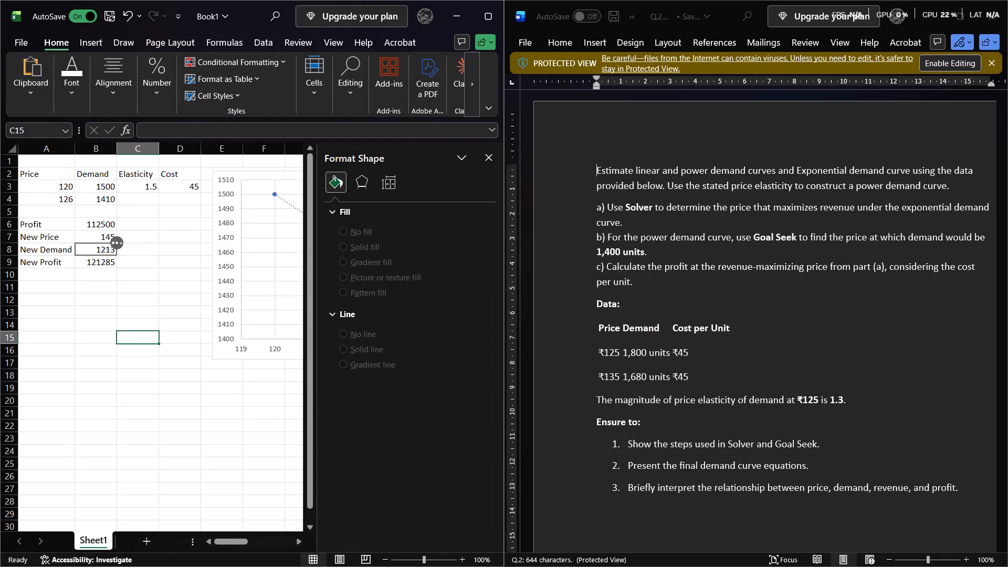
Apply all borders to the Price, Demand, Elasticity and Cost data table in A2:D4.
click(86, 184)
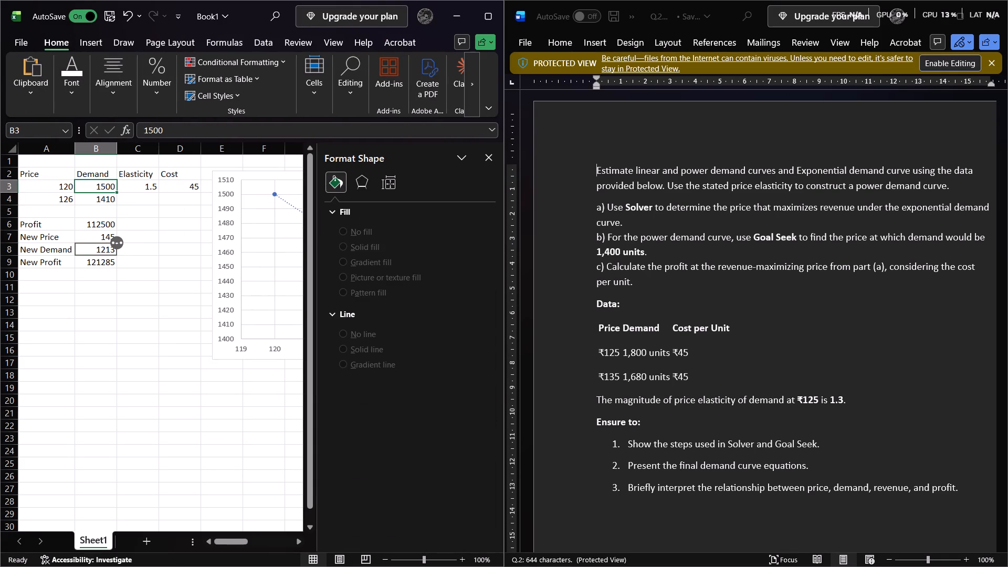
key(ctrl+a)
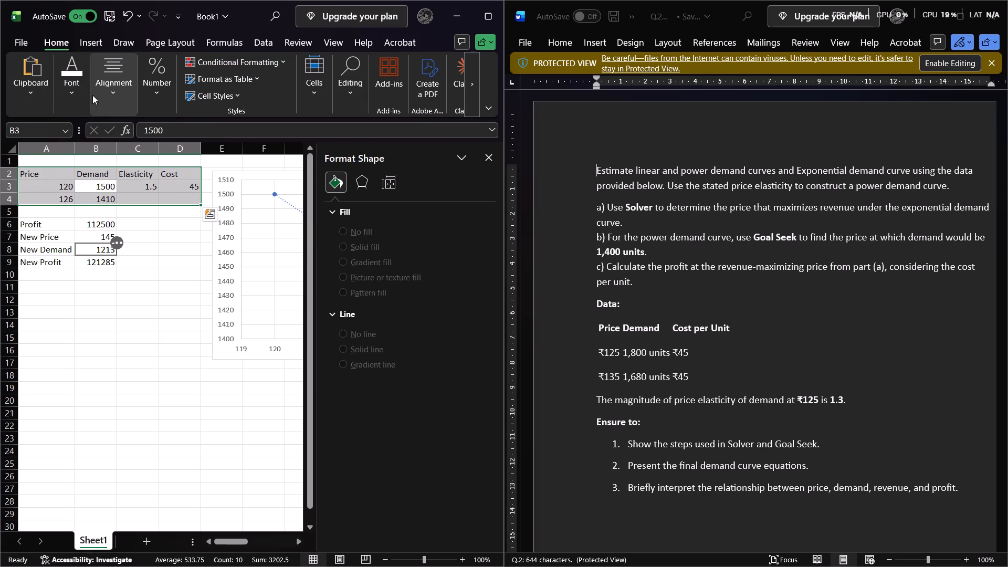
click(89, 95)
click(142, 146)
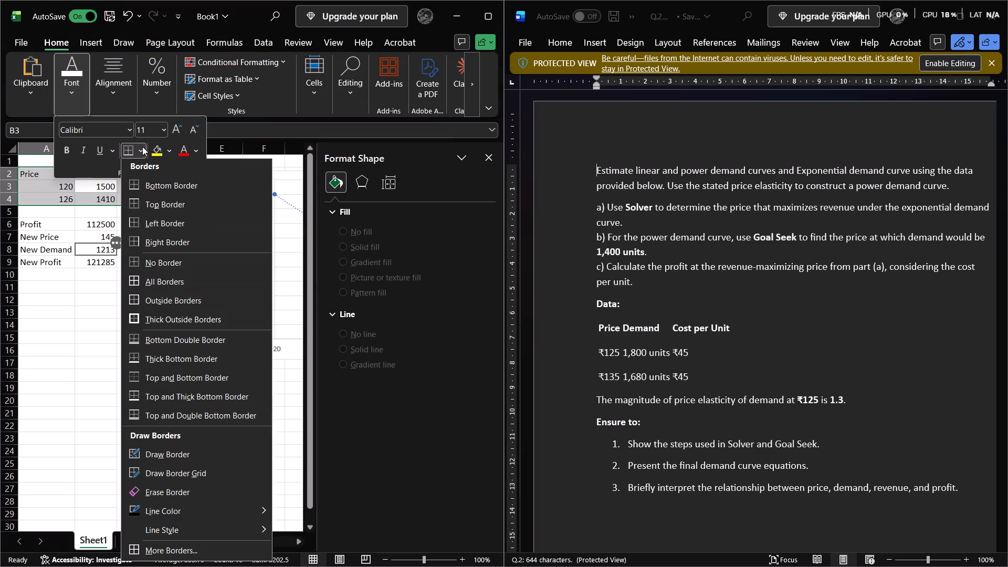
click(175, 287)
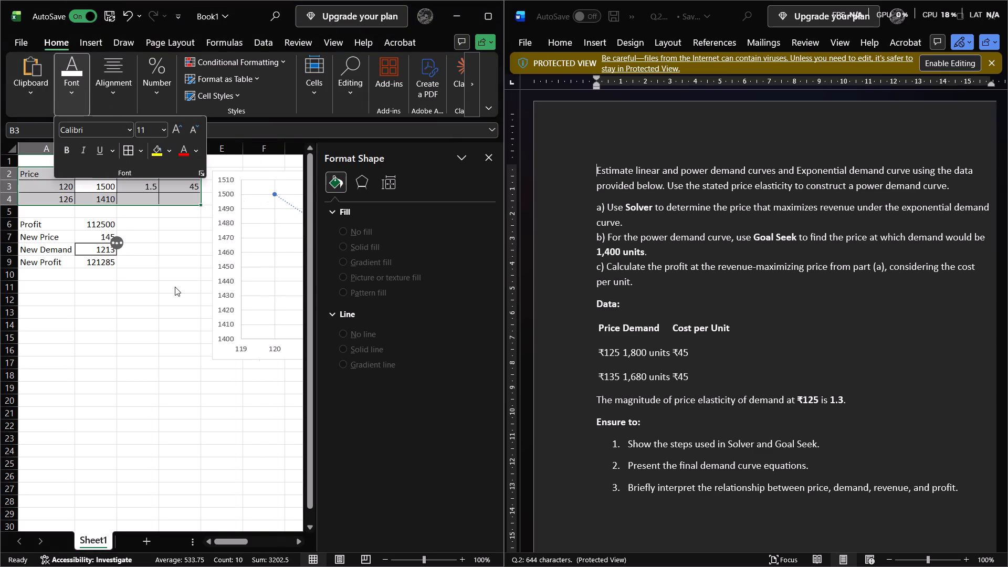
Apply all borders to the Profit, New Price, New Demand and New Profit block in A6:B9.
click(93, 261)
click(93, 261)
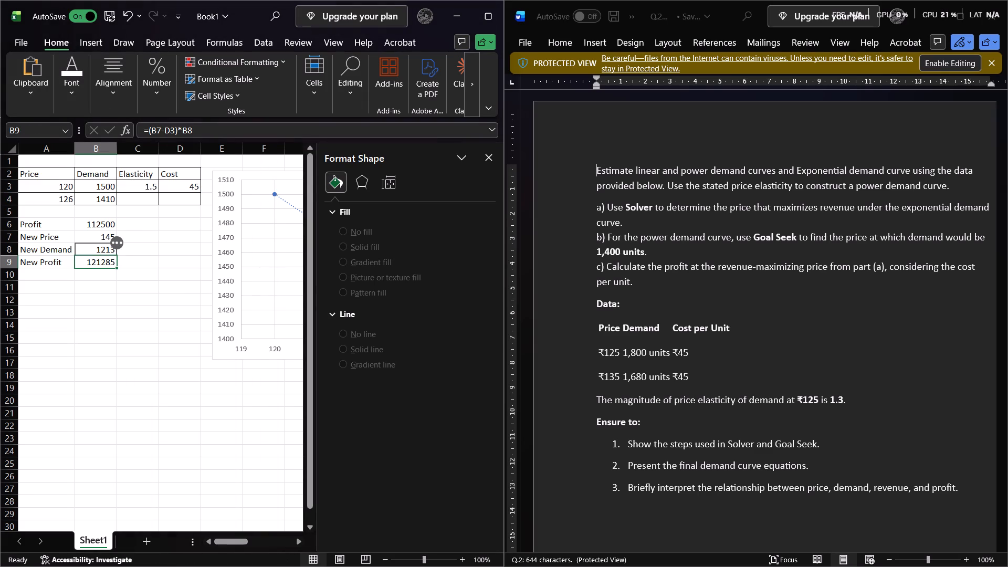
key(ctrl+a)
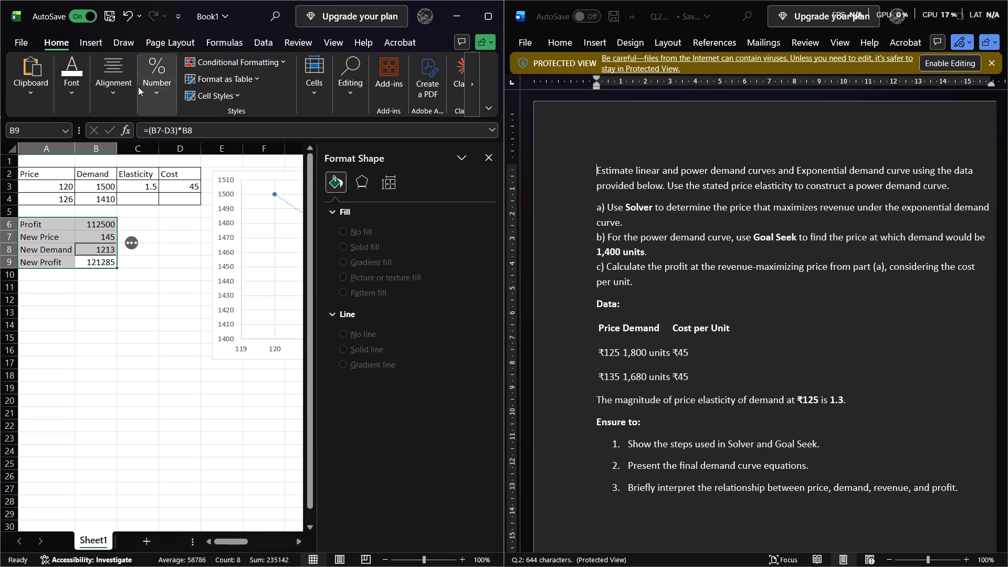
click(71, 91)
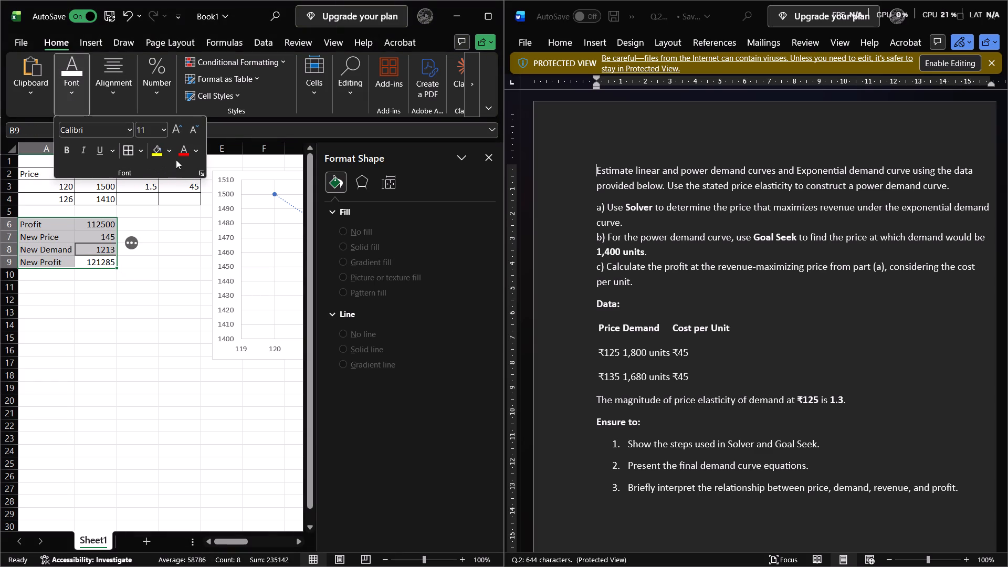
click(133, 152)
Show the change history for range A6:B9 and look through the recorded cell edits.
click(130, 245)
right_click(130, 245)
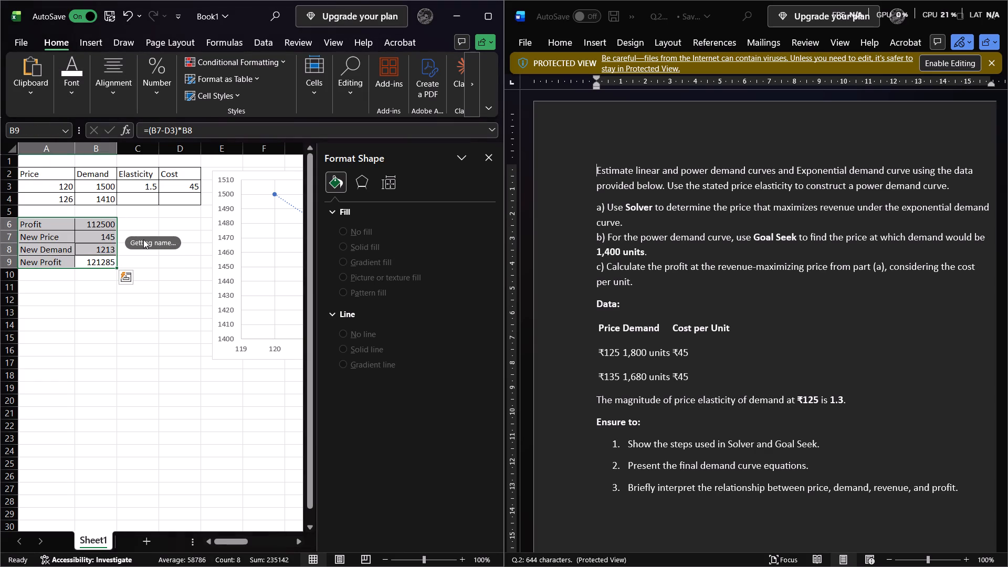
right_click(143, 239)
right_click(87, 252)
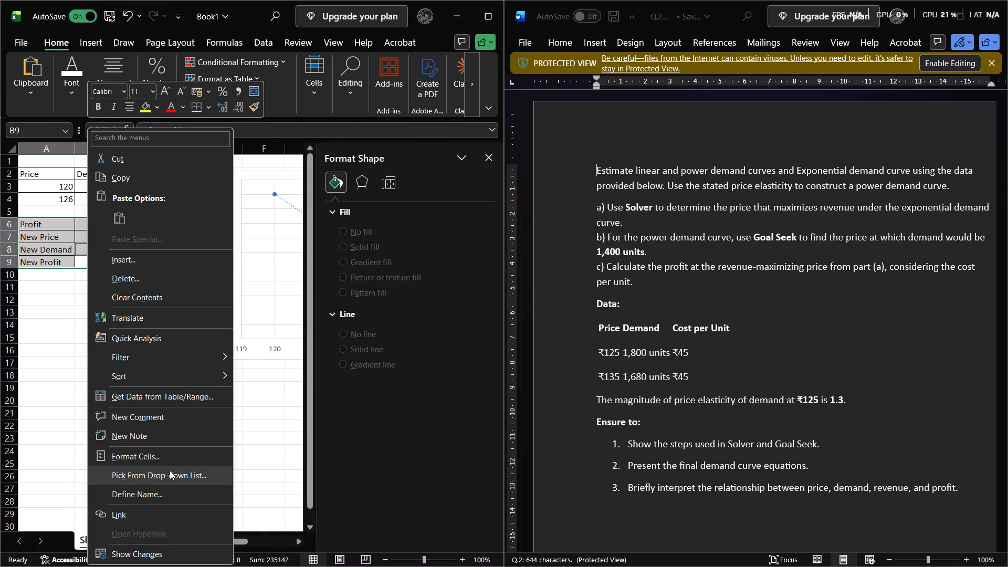
click(174, 553)
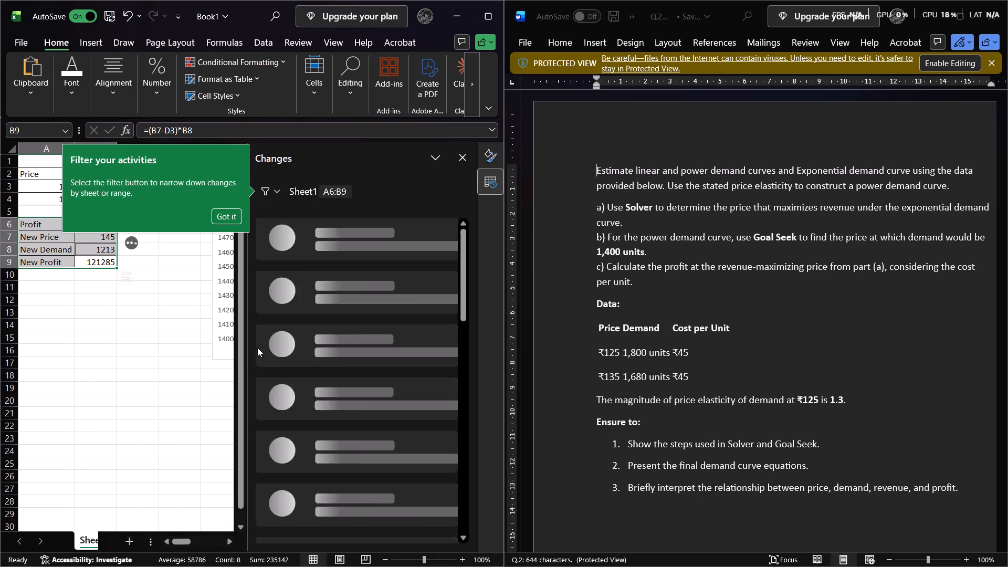
scroll(308, 308, down, 3)
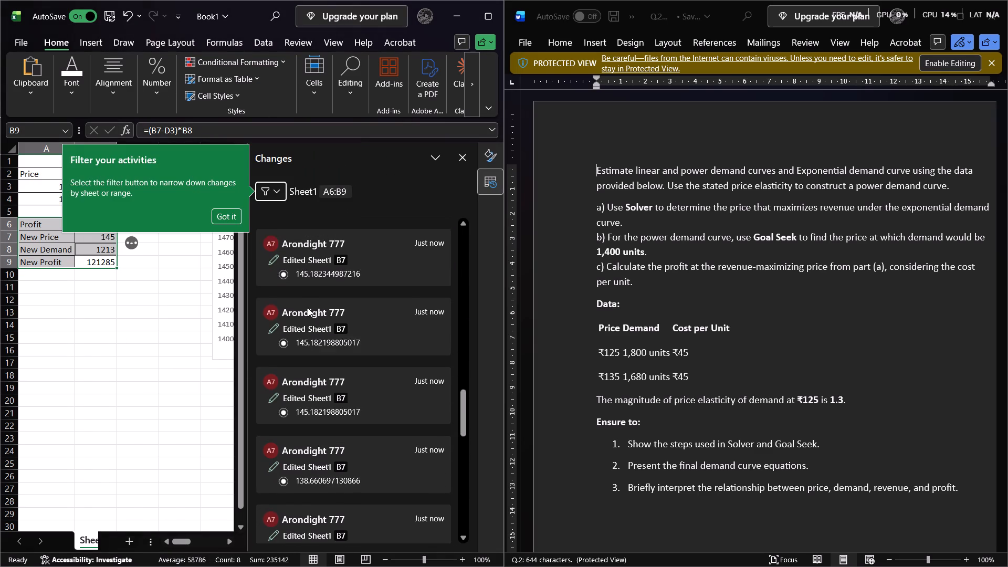
scroll(308, 308, down, 4)
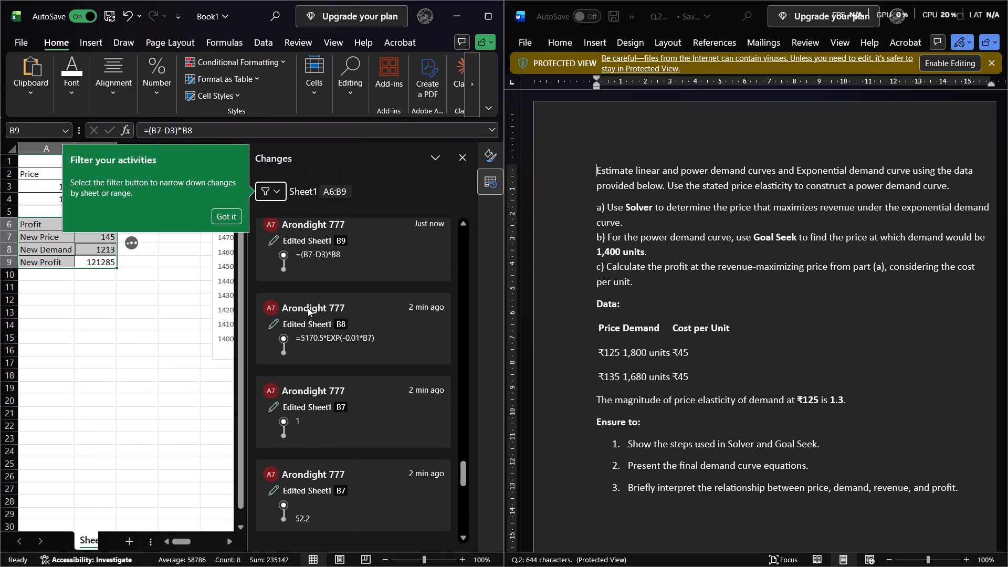
scroll(308, 308, down, 16)
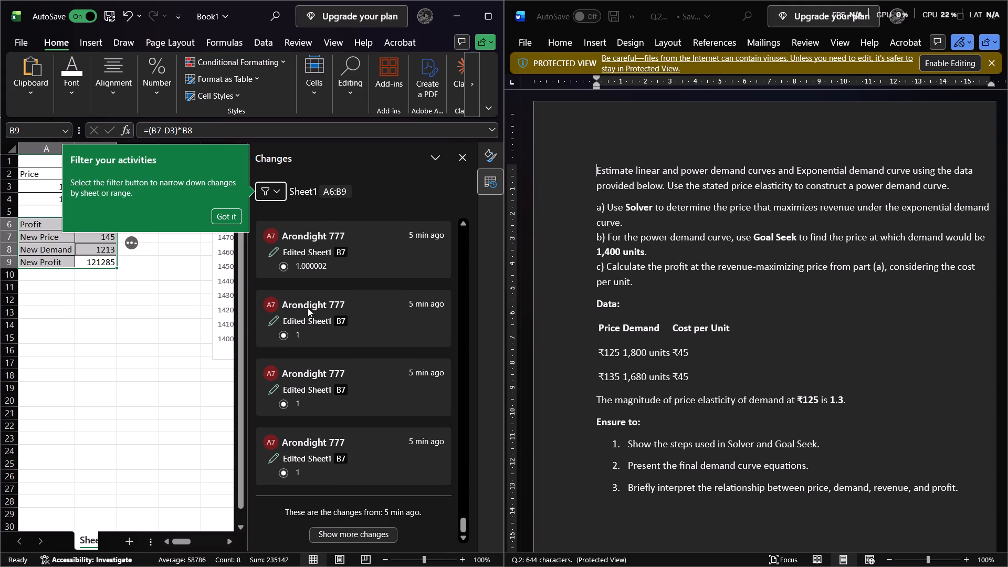
scroll(308, 308, down, 2)
click(219, 222)
scroll(218, 233, up, 1)
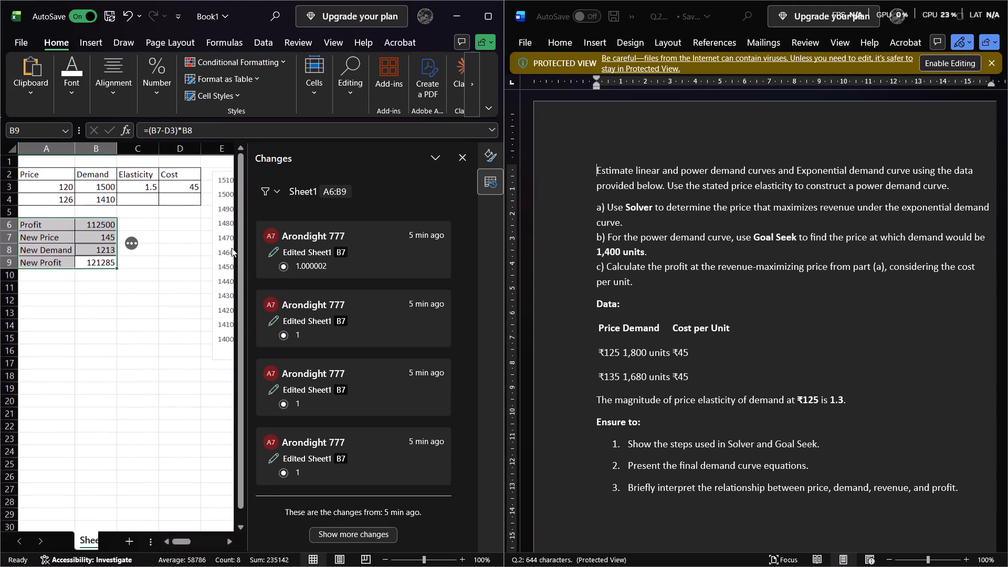
scroll(272, 322, up, 19)
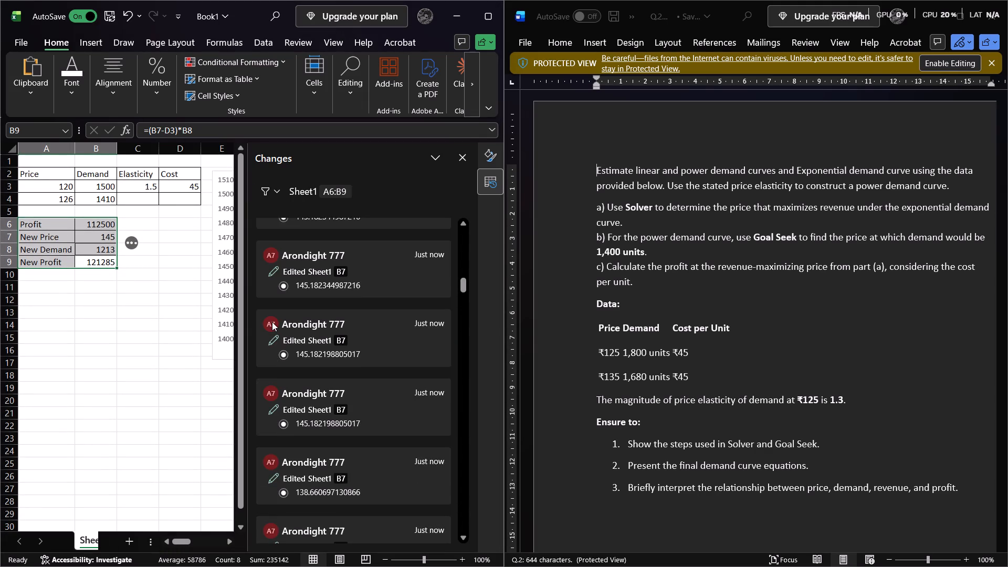
scroll(272, 322, up, 7)
scroll(272, 322, down, 15)
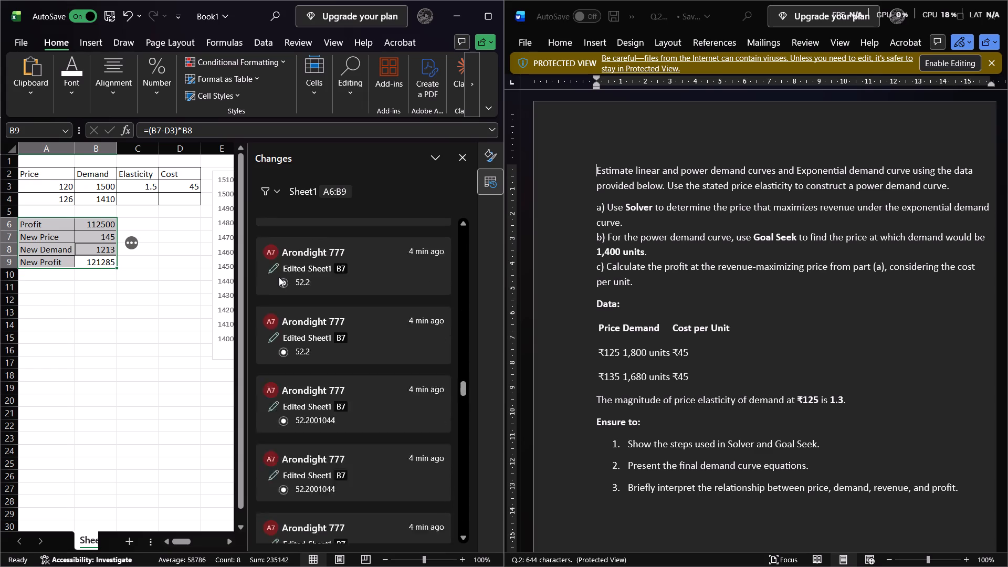
scroll(279, 277, down, 7)
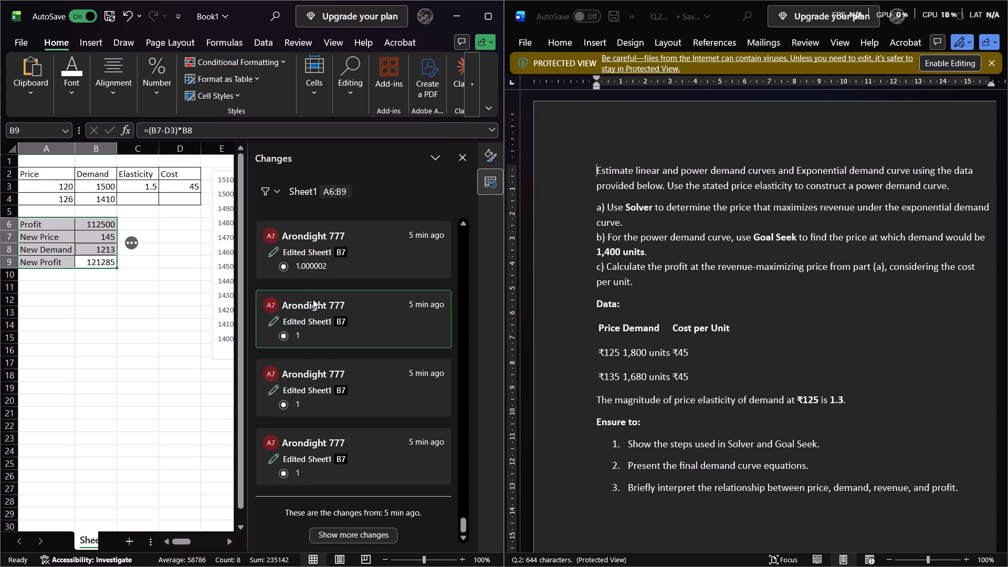
scroll(313, 299, down, 1)
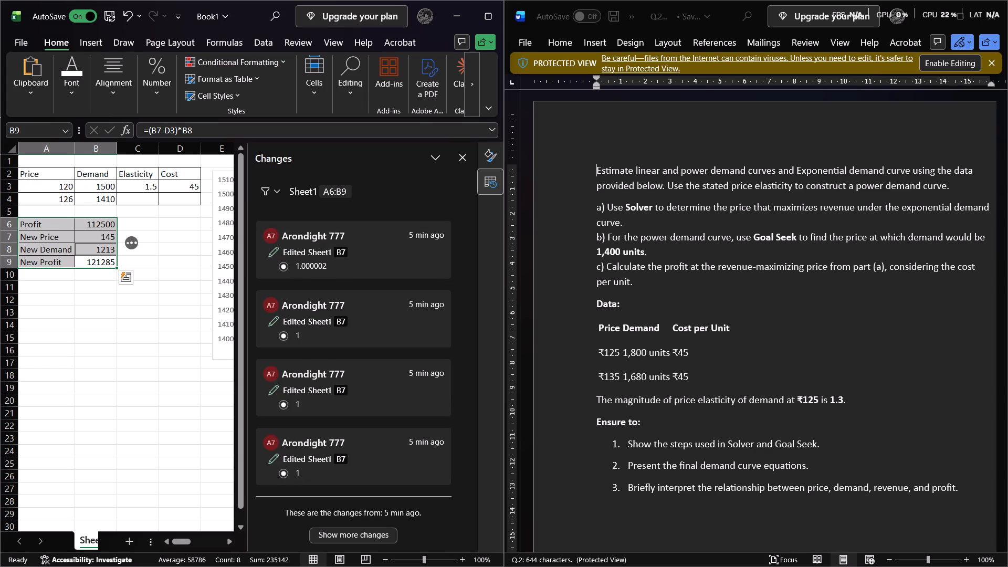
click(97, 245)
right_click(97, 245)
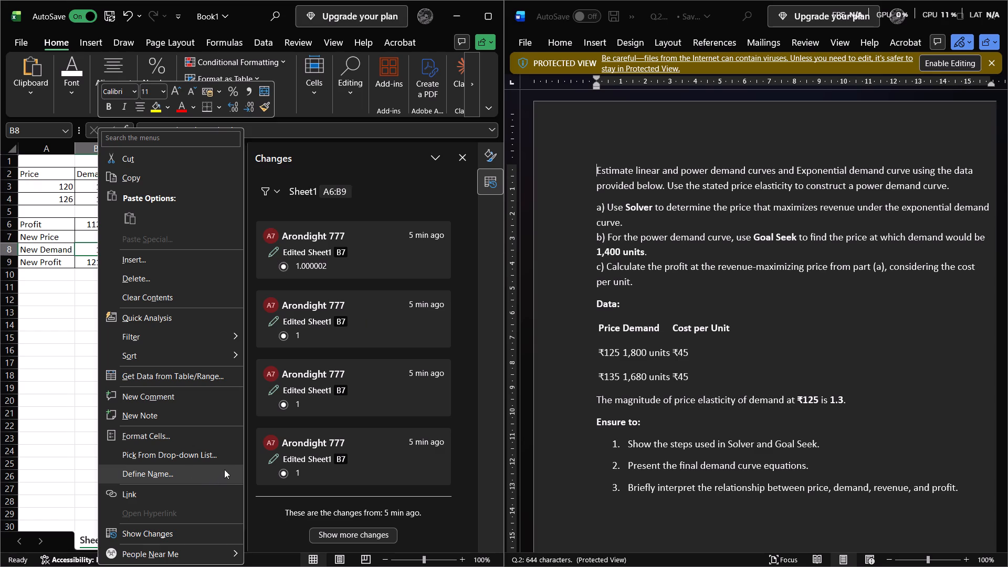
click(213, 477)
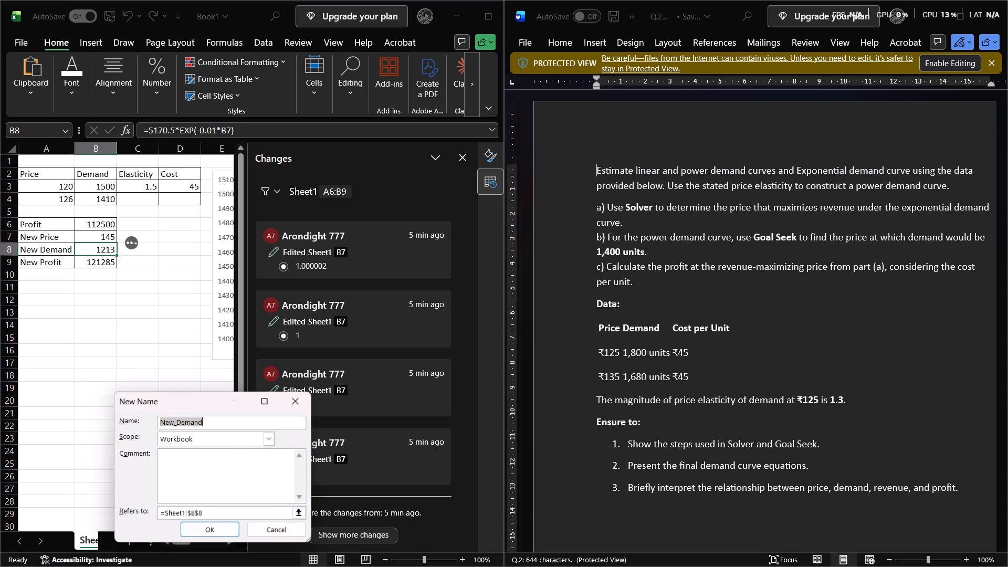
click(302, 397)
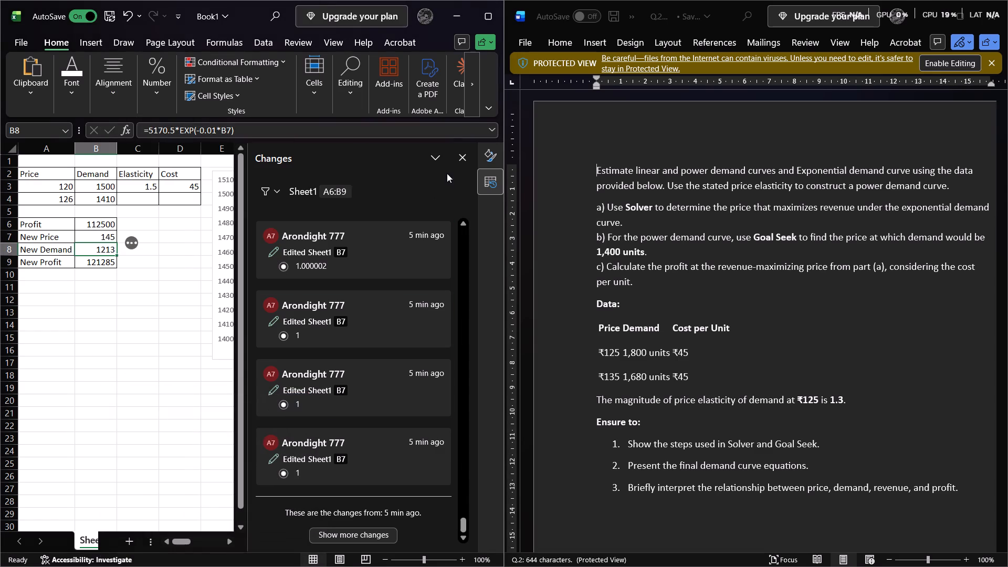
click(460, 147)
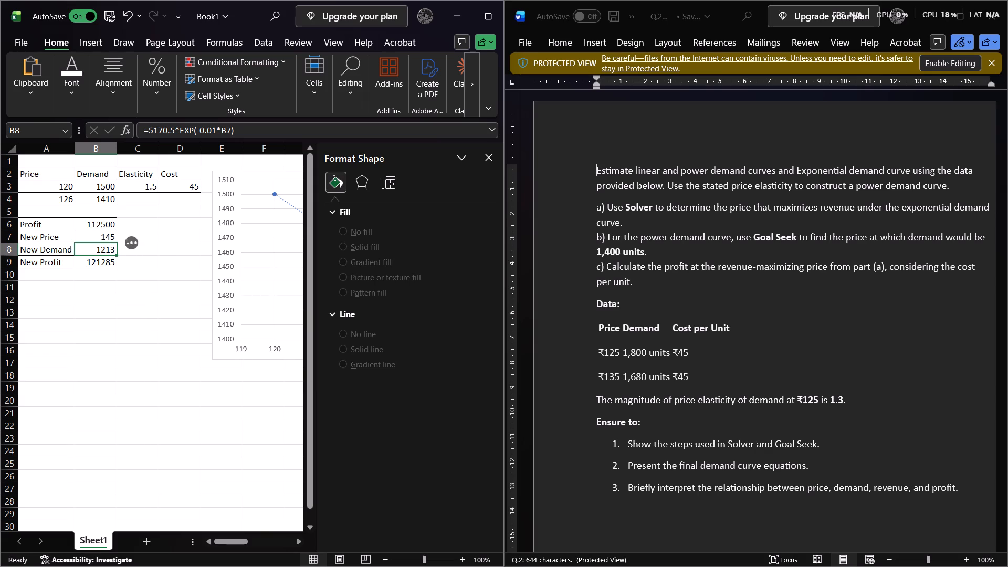
Add a new blank worksheet after Sheet1 and return to Sheet1.
click(140, 535)
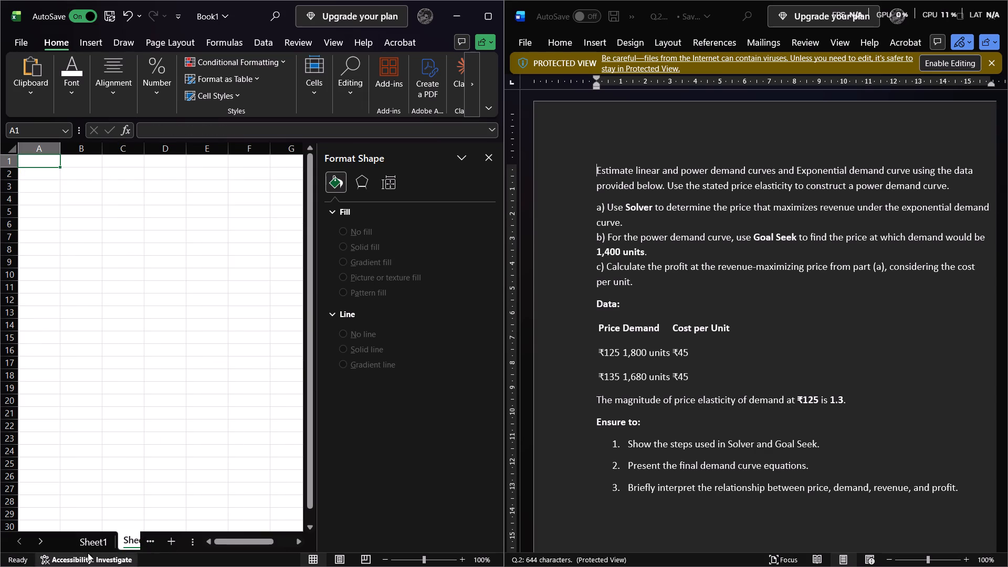
click(93, 542)
click(115, 339)
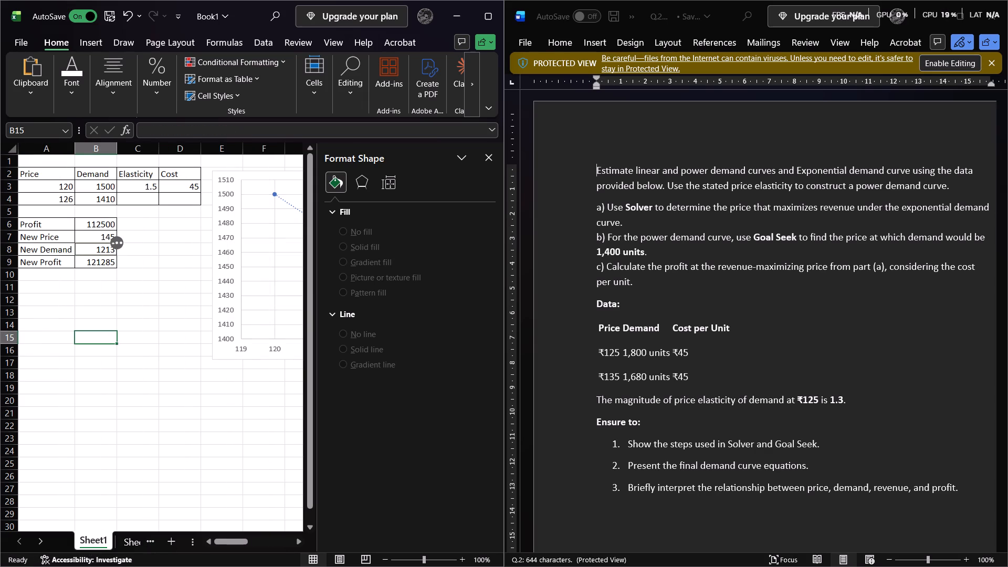
Copy the entire contents of Sheet1, including its chart, and paste them into Sheet2 starting at A1.
key(ctrl+a)
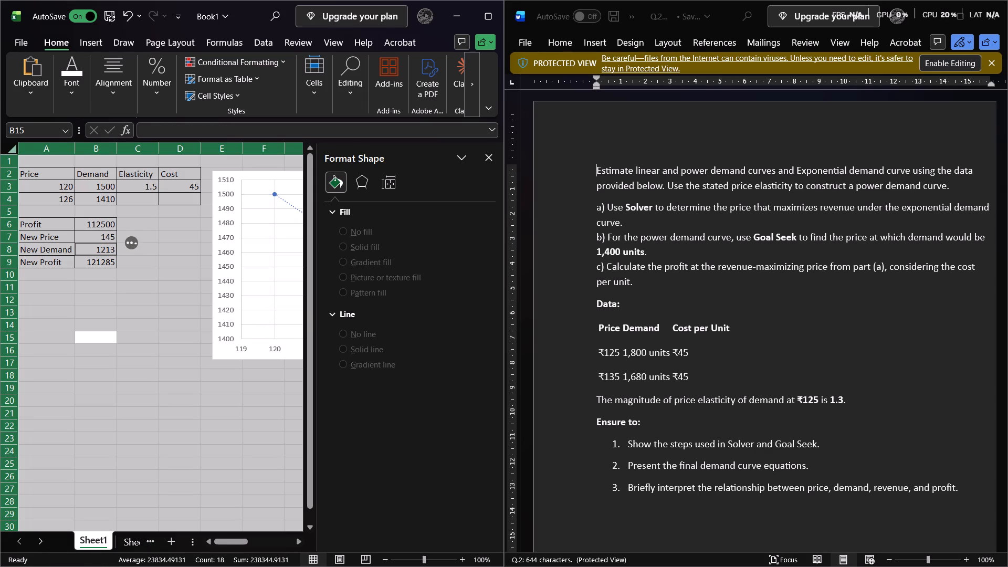
click(133, 544)
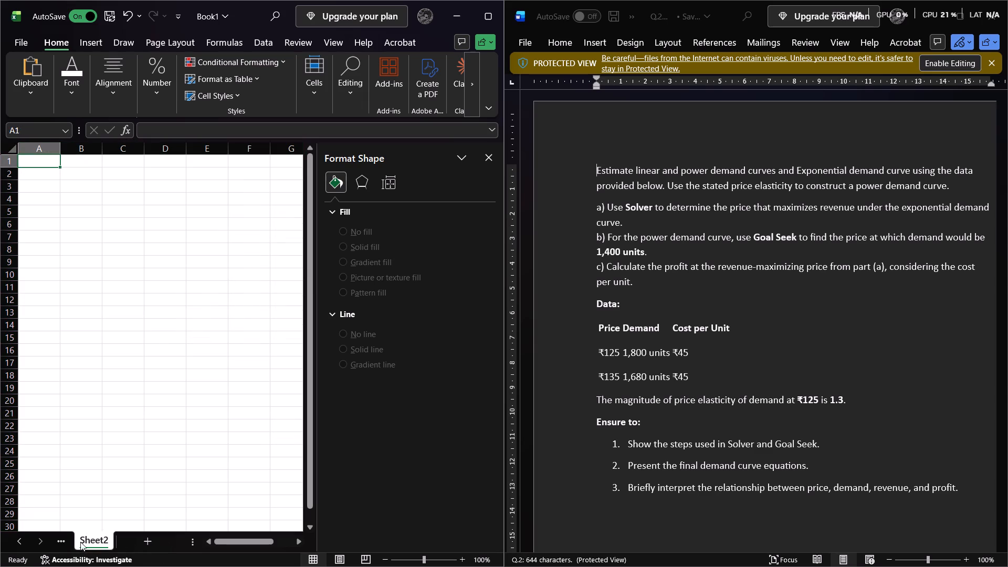
click(69, 537)
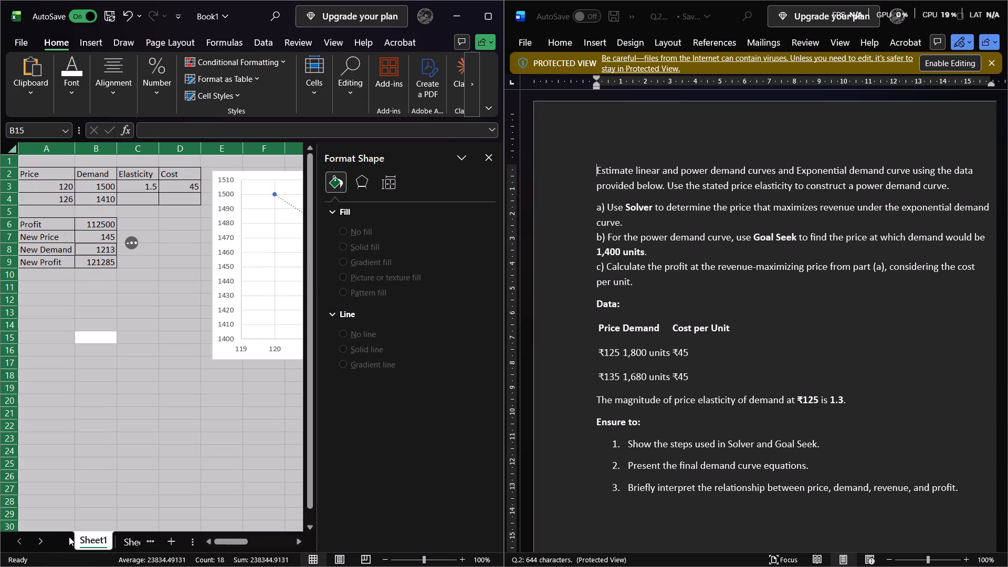
key(ctrl+c)
click(130, 537)
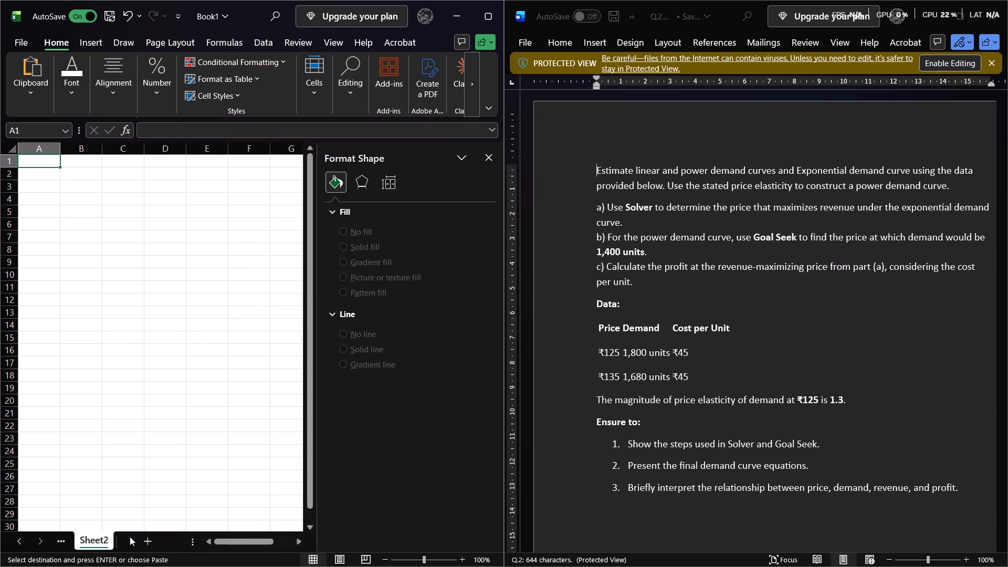
key(ctrl+v)
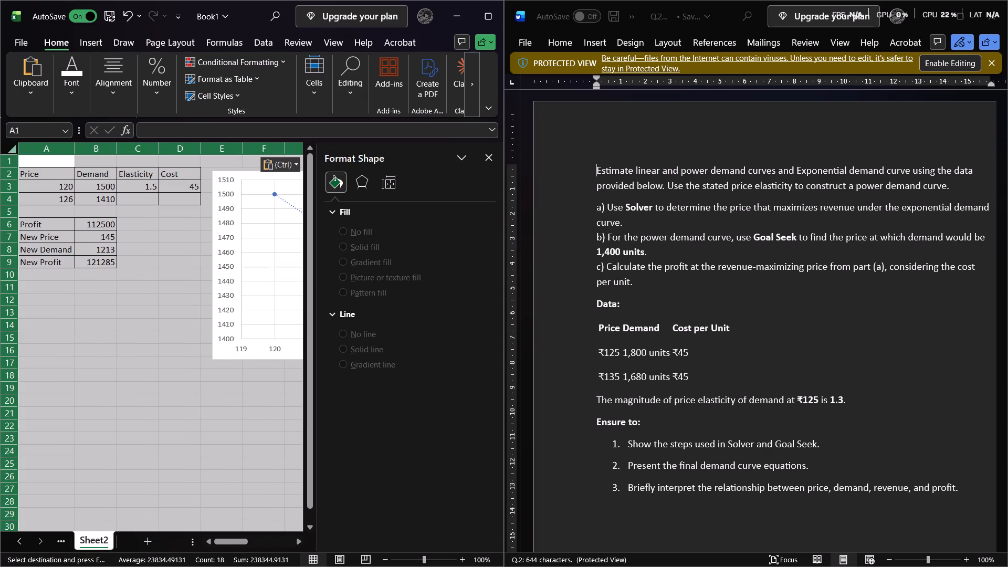
Delete Sheet1 from the workbook, keeping Sheet2 with the copied data.
click(64, 542)
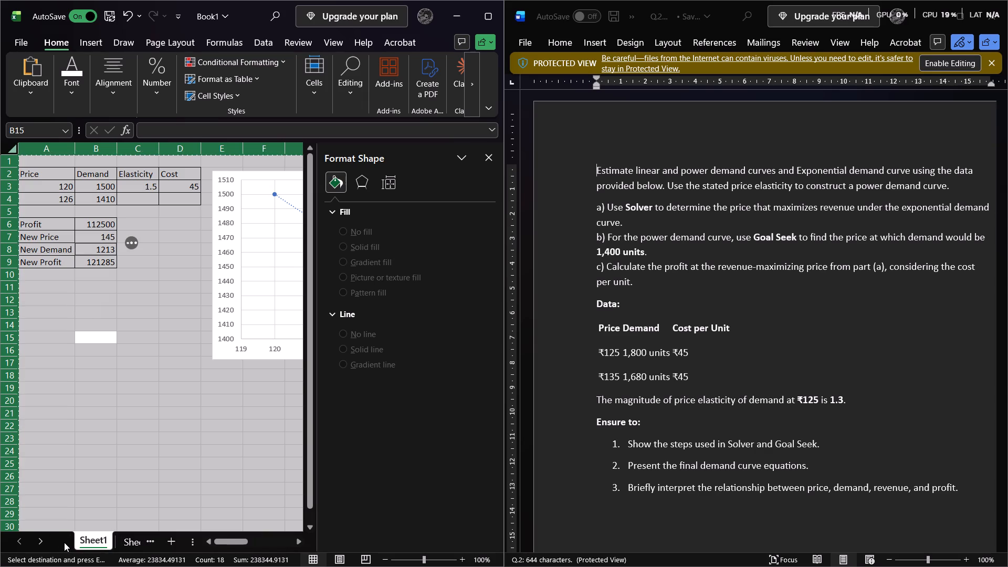
right_click(78, 541)
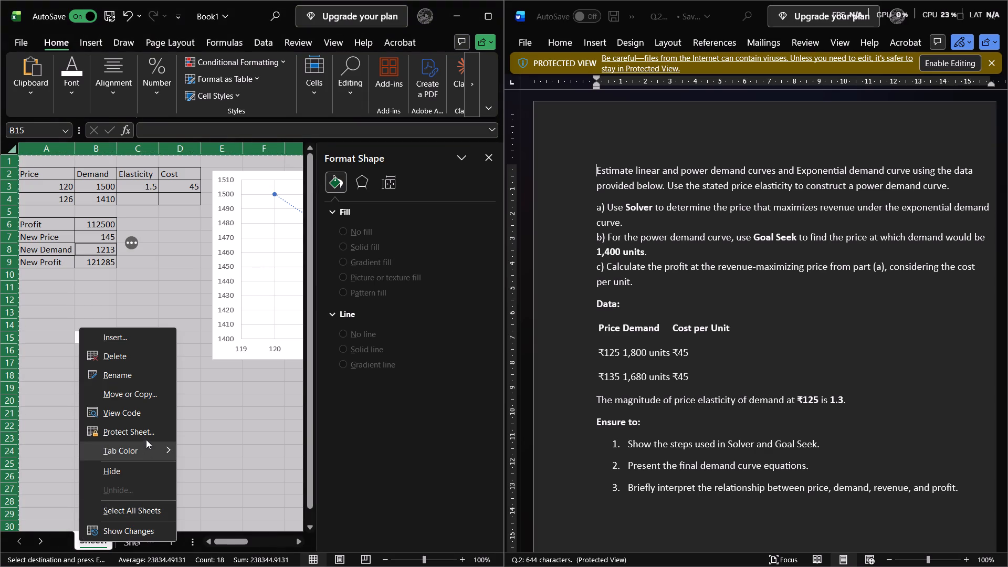
click(145, 352)
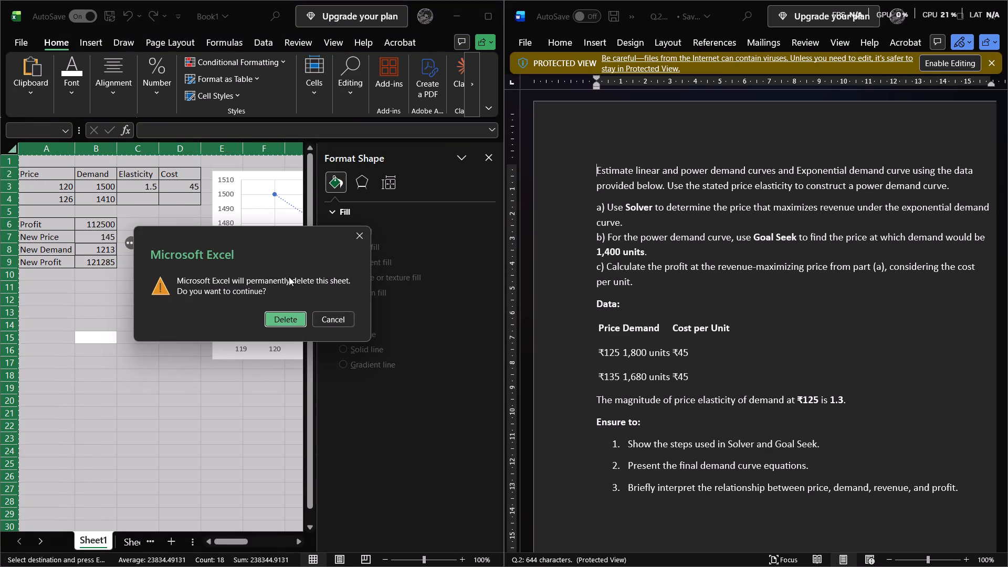
click(272, 313)
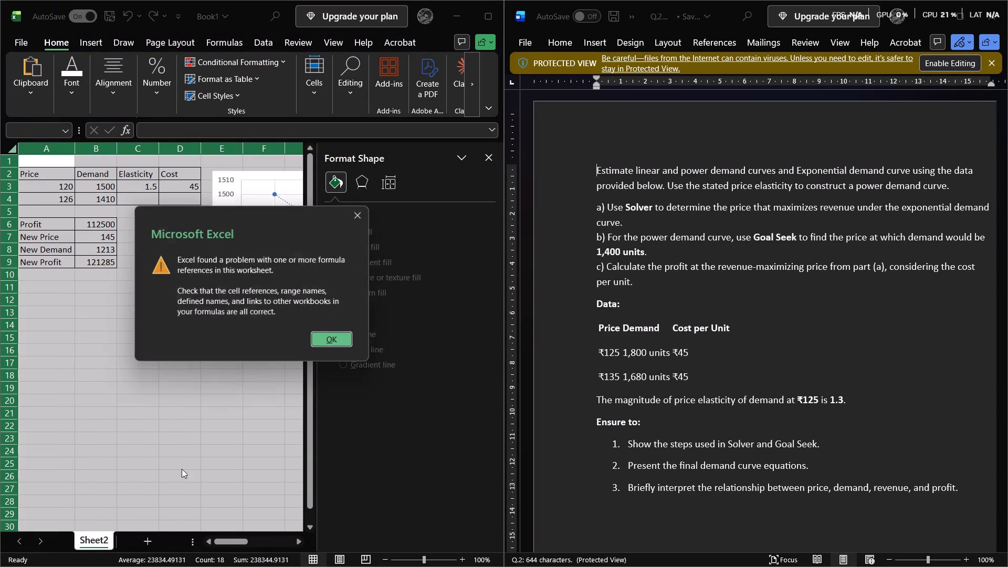
click(342, 352)
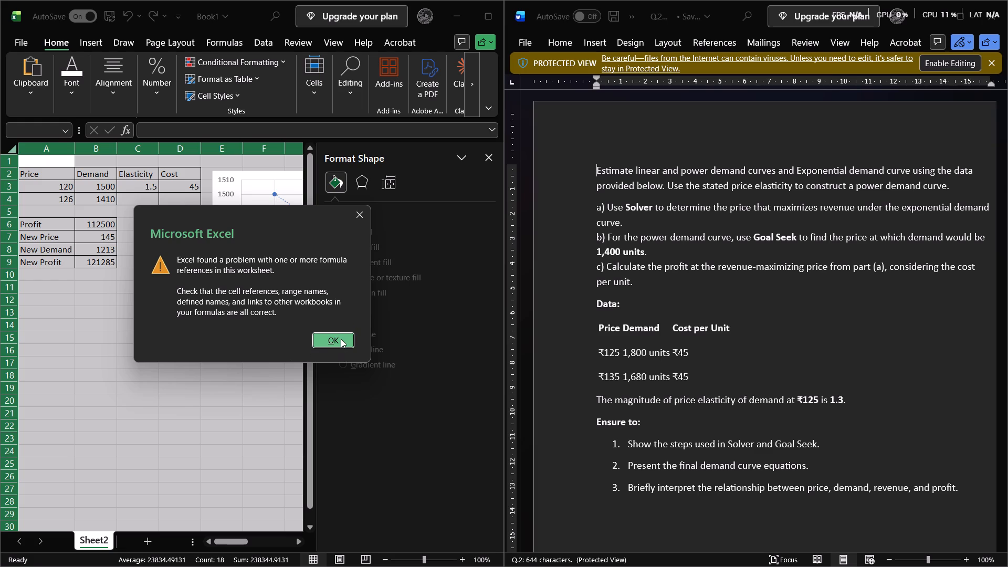
click(341, 339)
click(108, 266)
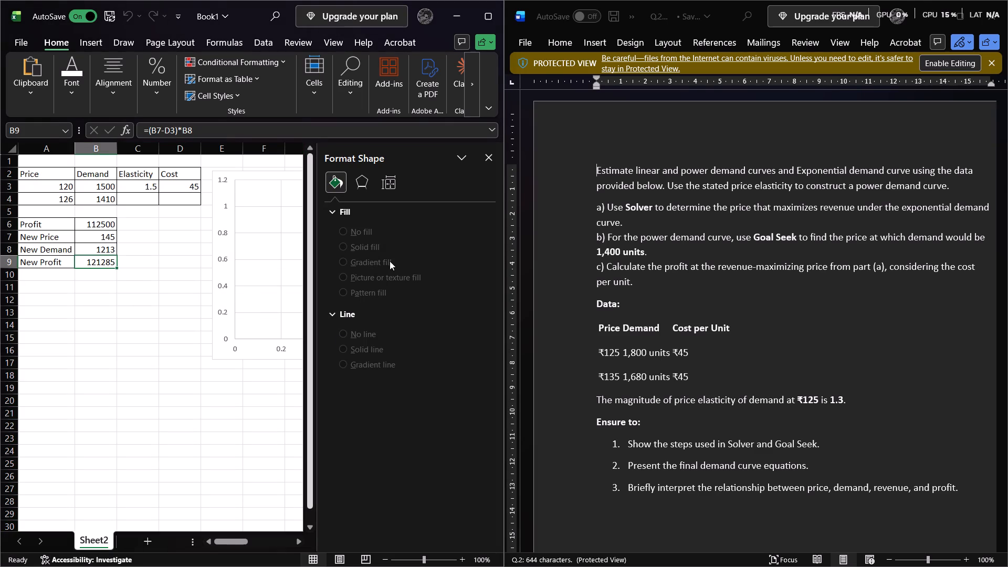
Close the Format Shape pane to widen the worksheet view.
double_click(481, 159)
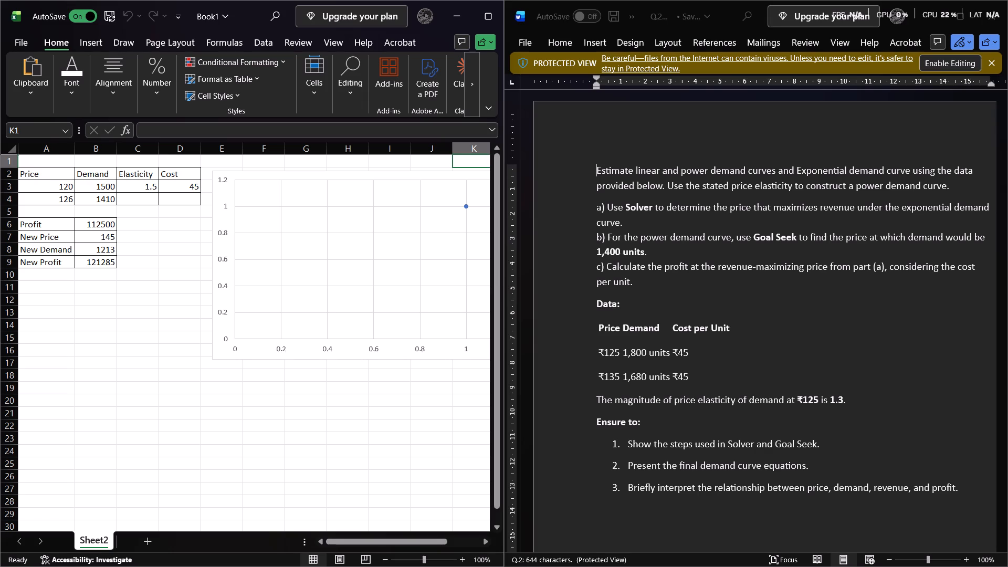
Start the Q.2 data table below the first exercise with headers Price in A19 and Demand in B19.
click(44, 394)
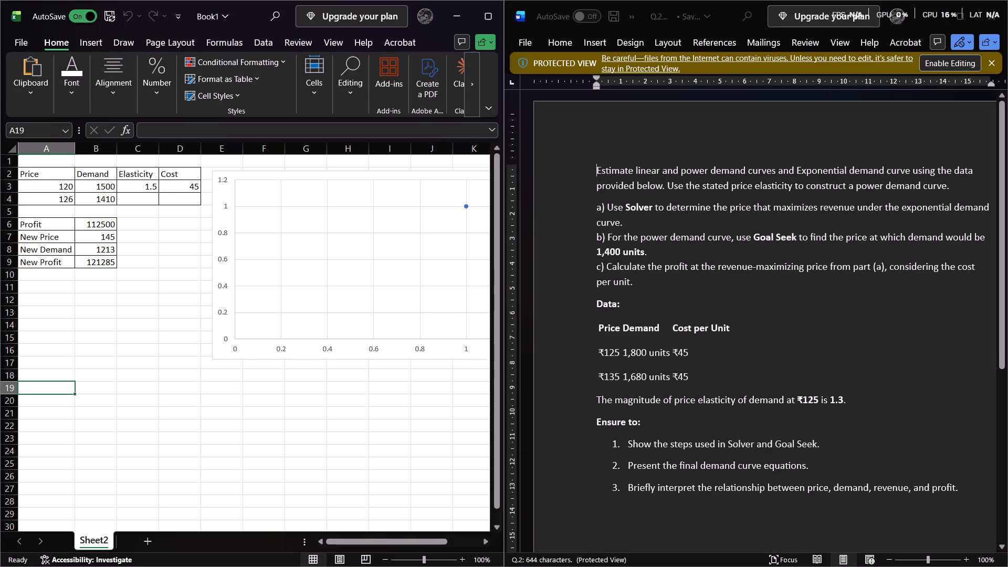
key(shift+p)
key(r)
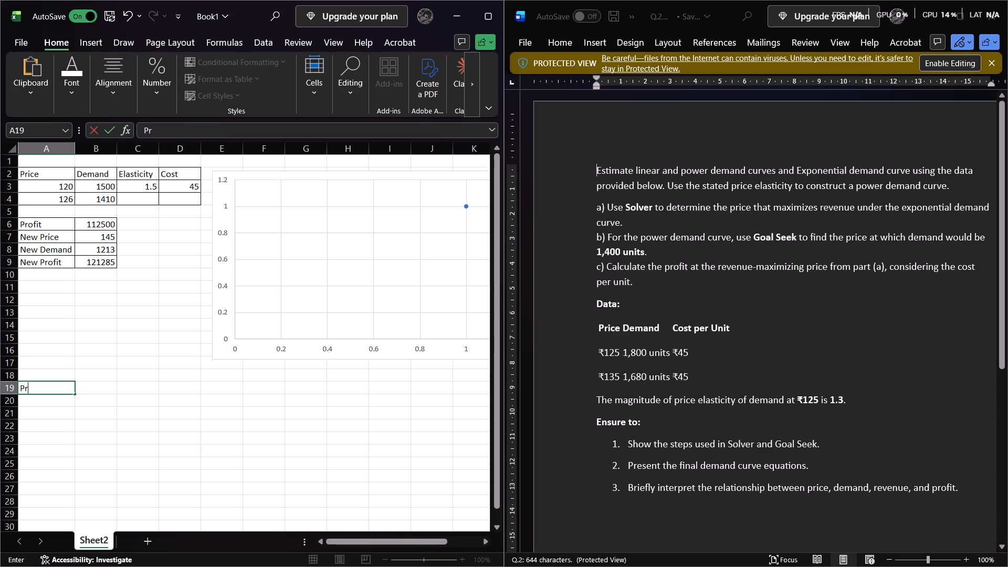
text(ice)
key(Right)
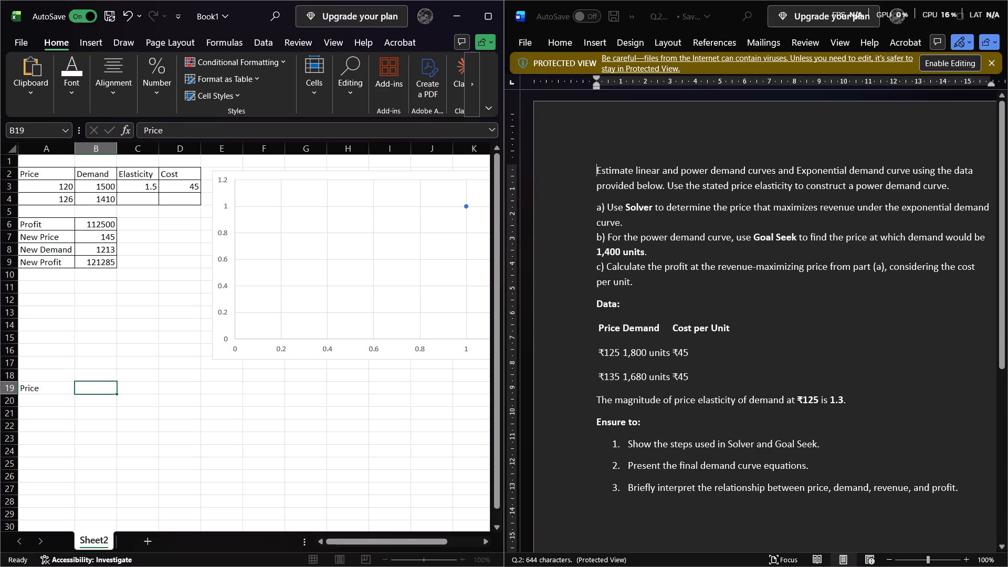
text(Demand)
key(Right)
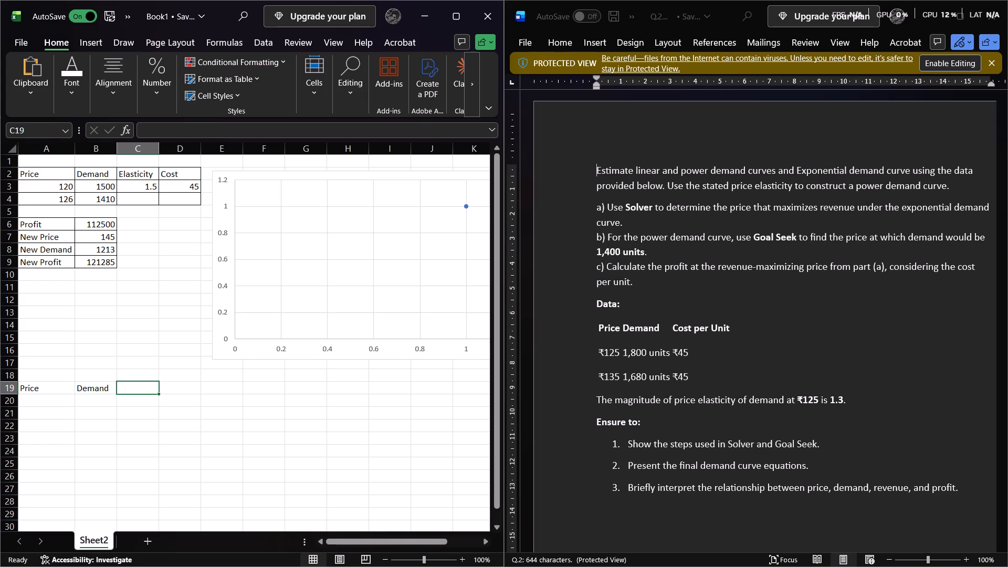
Add the header Cost Per Unit in C19 of the Q.2 table.
key(shift+c)
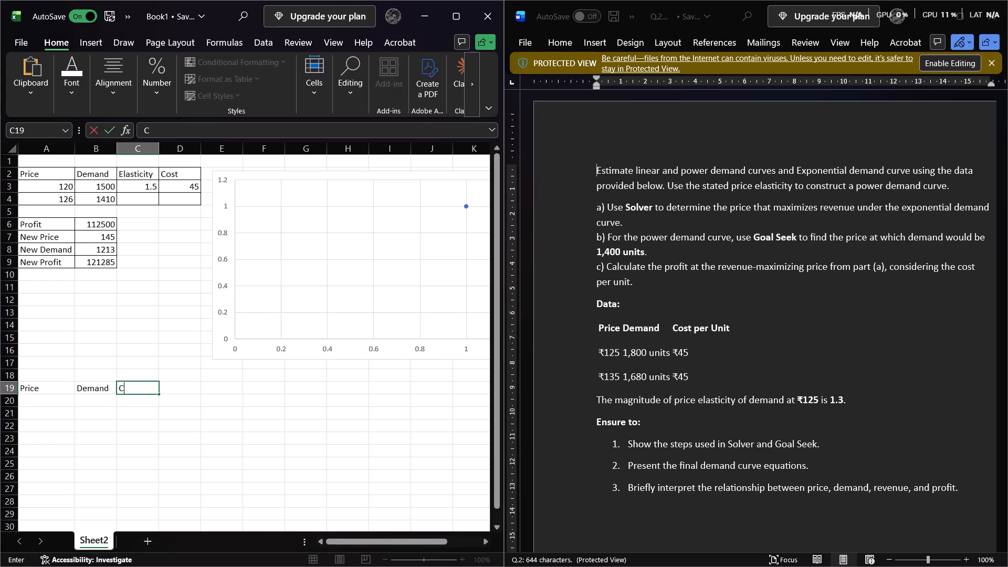
text(oat)
key(space)
key(BackSpace)
key(BackSpace)
key(BackSpace)
text(st)
key(space)
text(Per)
key(space)
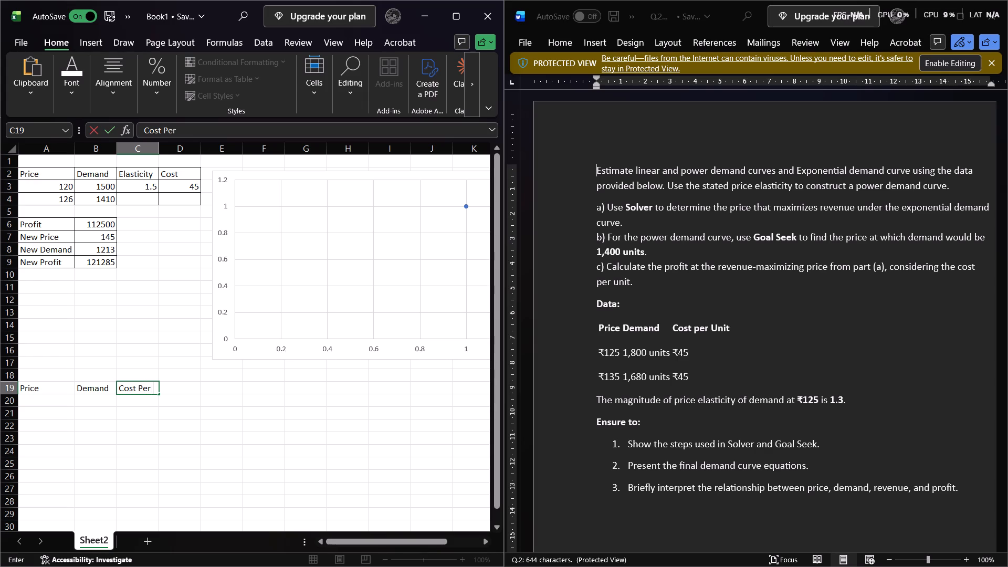
text(Unit)
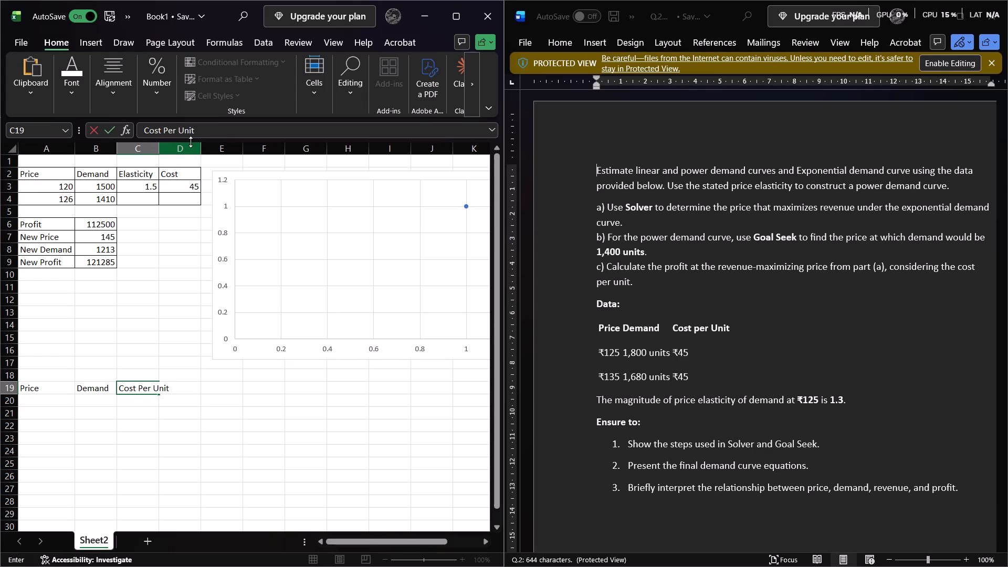
Change the Cost header in D2 of the first table to Cost per Unit.
double_click(192, 176)
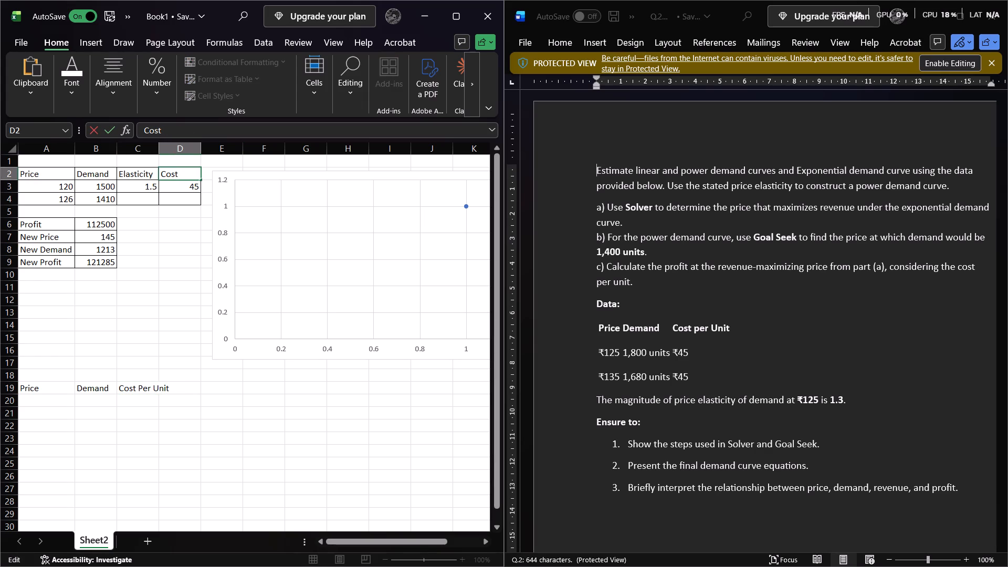
key(space)
text(per)
key(space)
text(Uni)
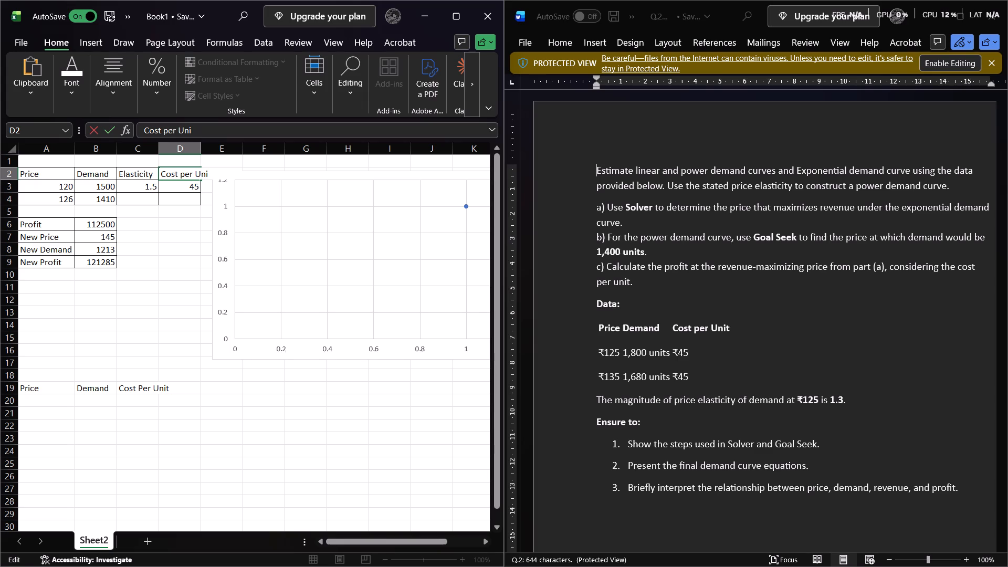
key(t)
click(159, 244)
AutoFit the widths of columns D and C to their header text.
triple_click(198, 151)
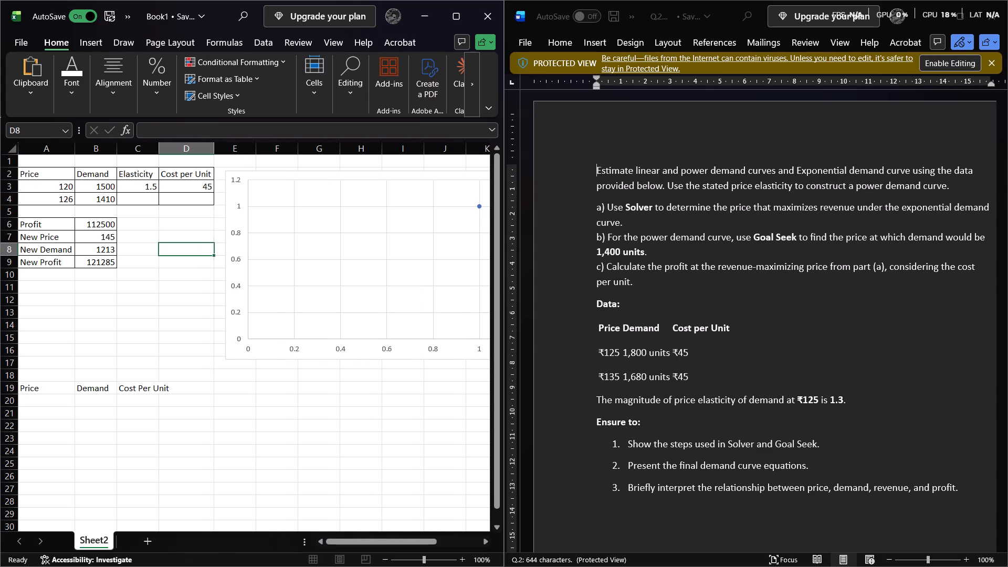
double_click(159, 152)
Add the header Elasticity in D19 of the Q.2 table.
click(188, 393)
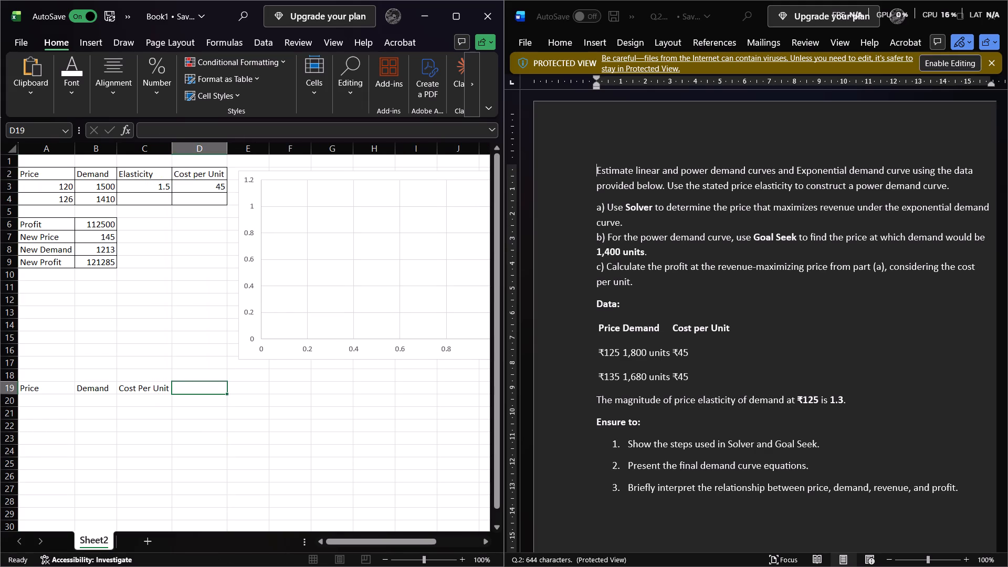
click(195, 393)
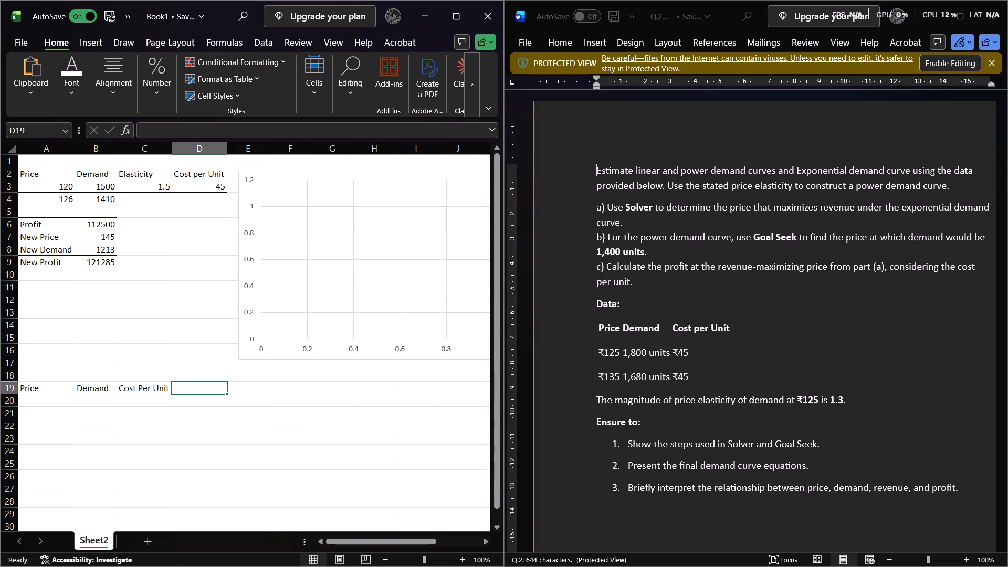
double_click(203, 385)
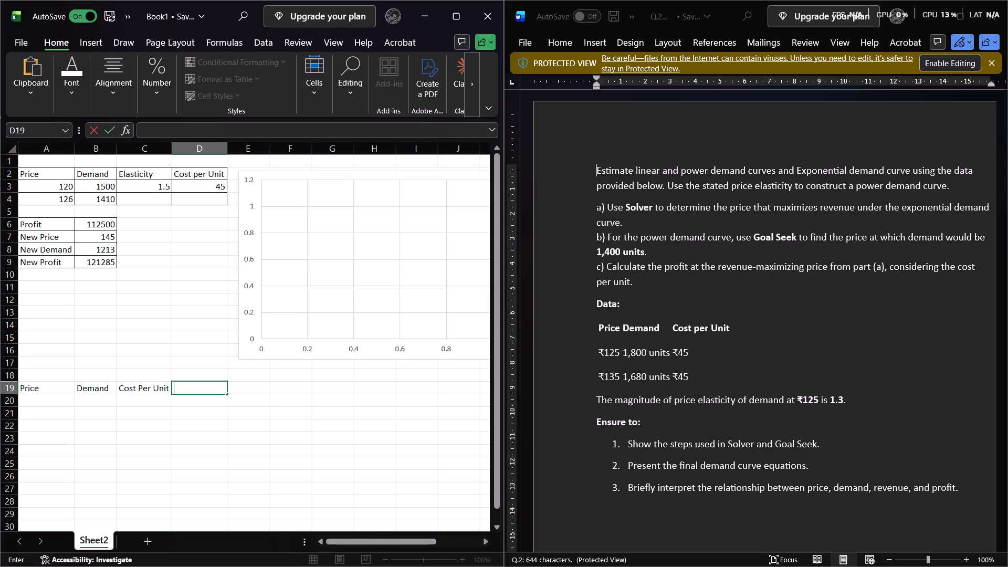
text(WEl)
key(BackSpace)
key(BackSpace)
key(BackSpace)
key(BackSpace)
key(shift+e)
text(lasticity)
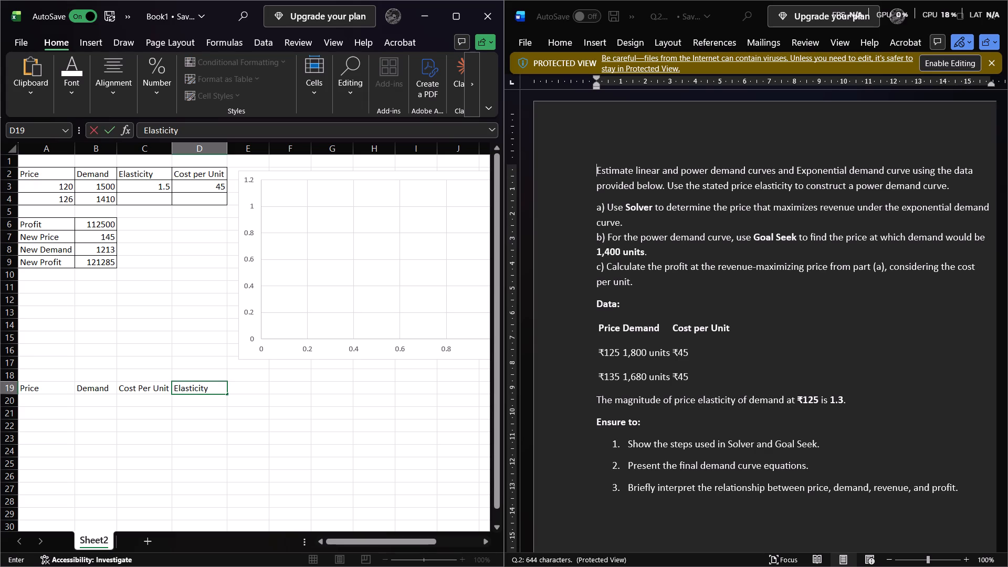
Enter the price elasticity 1.3 in D20, under the Elasticity header.
click(201, 397)
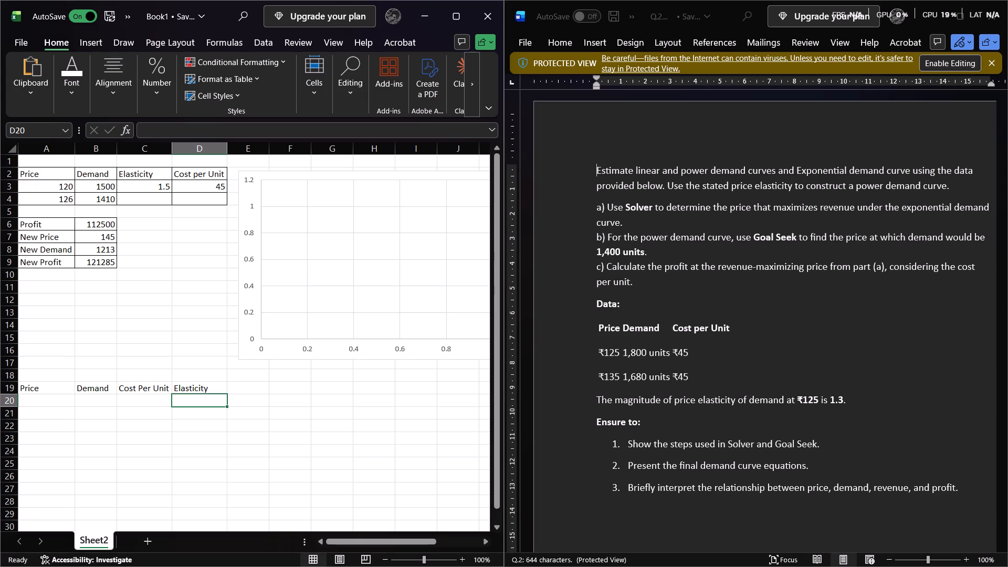
key(1)
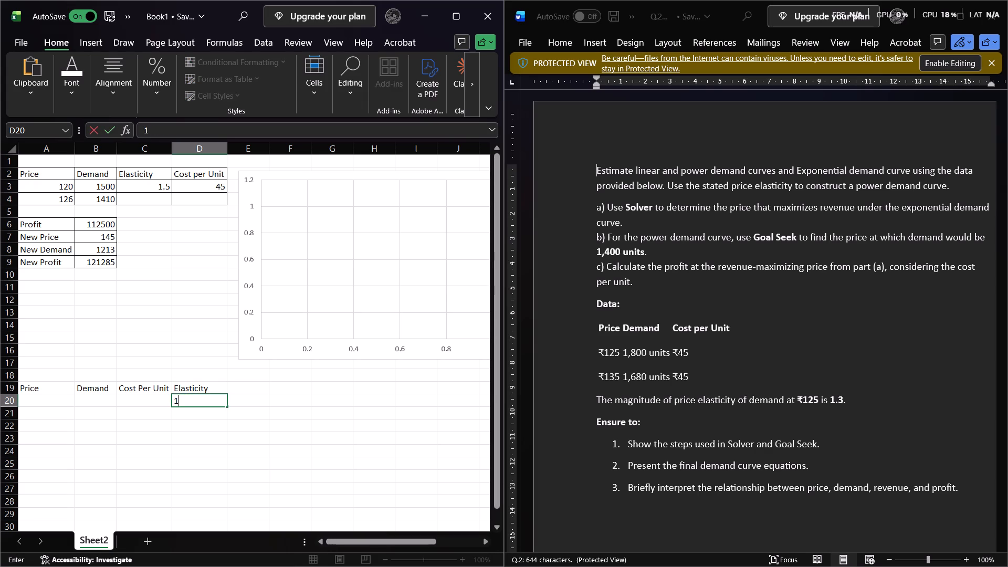
text(.3)
click(52, 401)
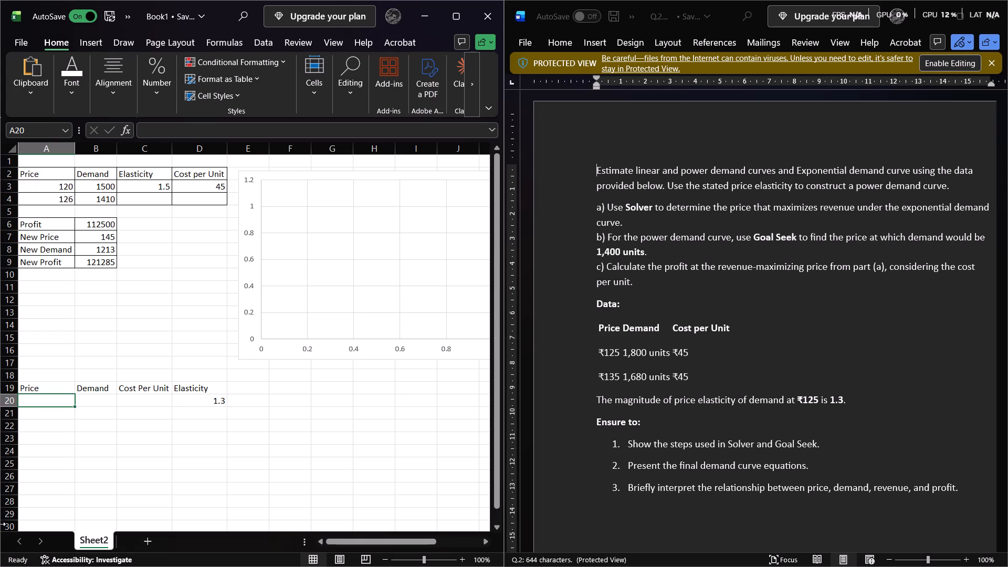
Enter the price 125 in A20, under the Price header of the Q.2 table.
text(12)
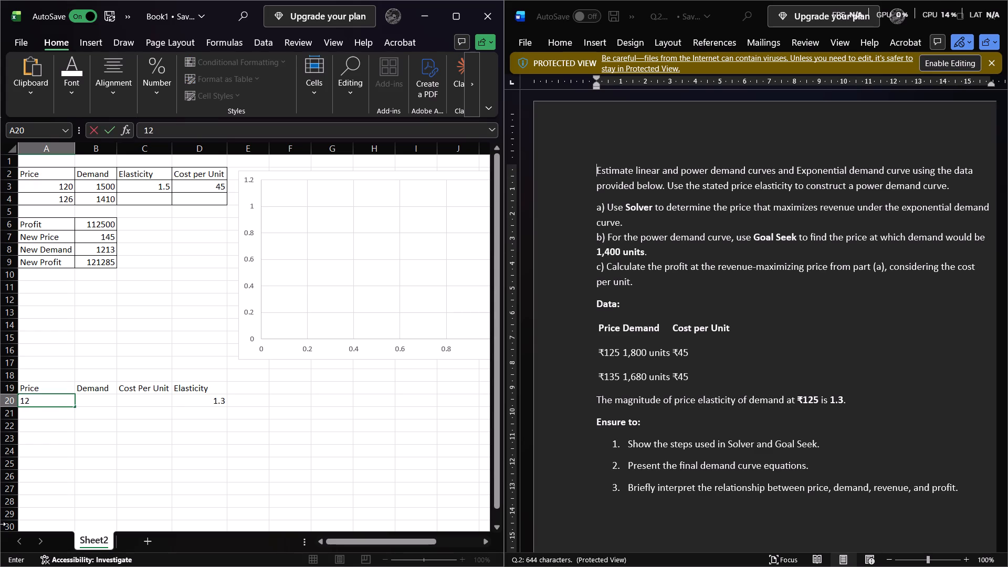
key(5)
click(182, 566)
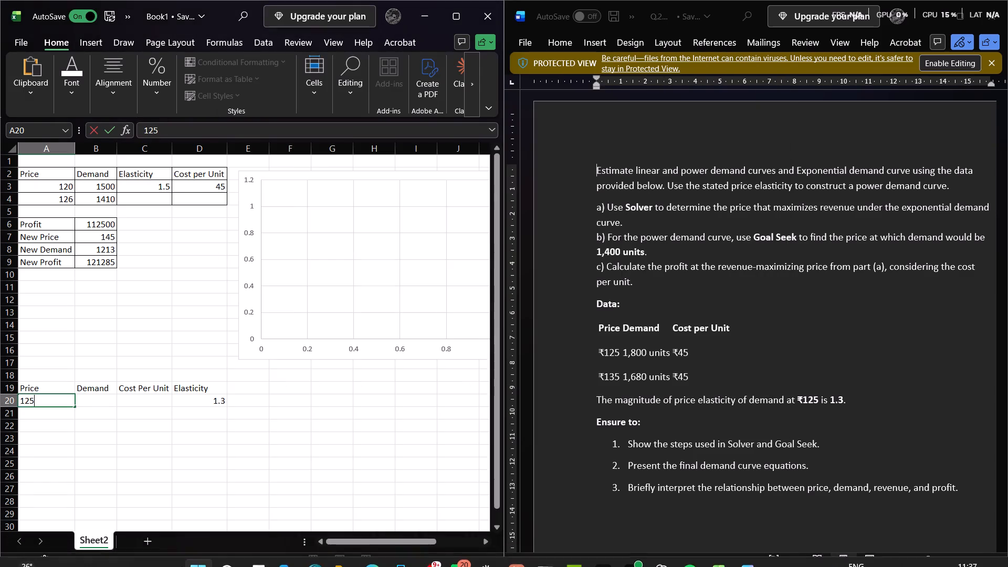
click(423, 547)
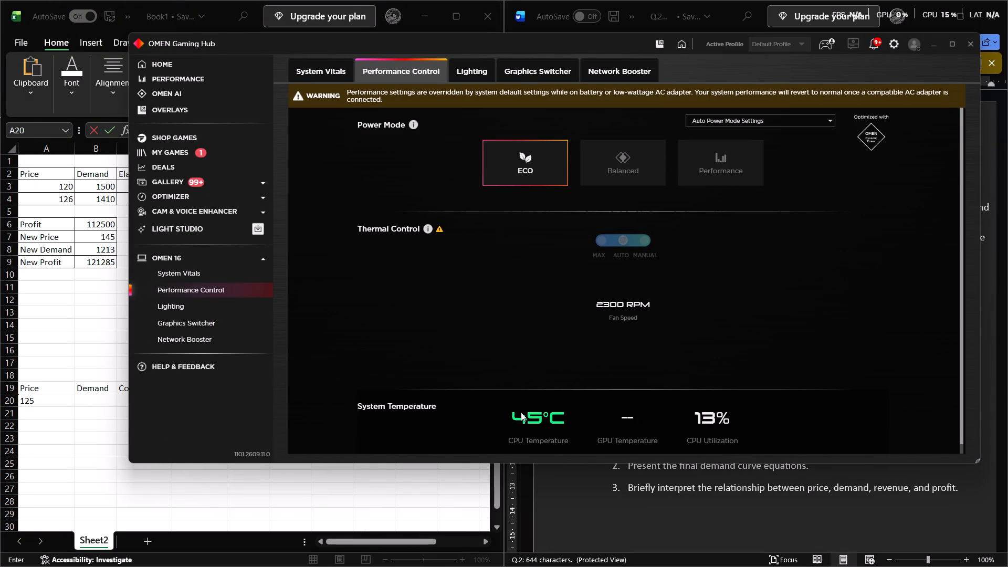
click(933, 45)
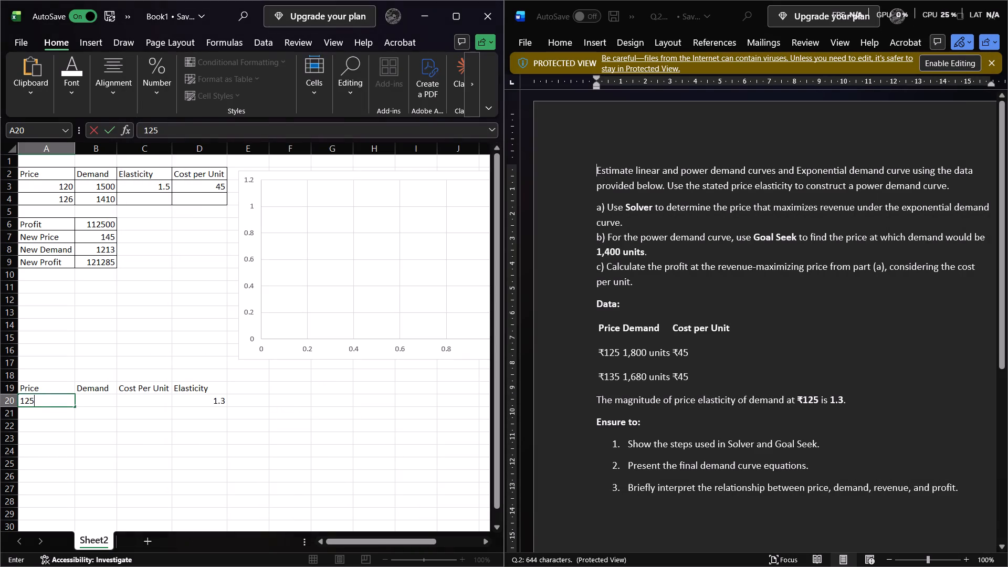
Enter the demand 1800 in B20 and the cost per unit 45 in C20.
click(97, 401)
text(1800)
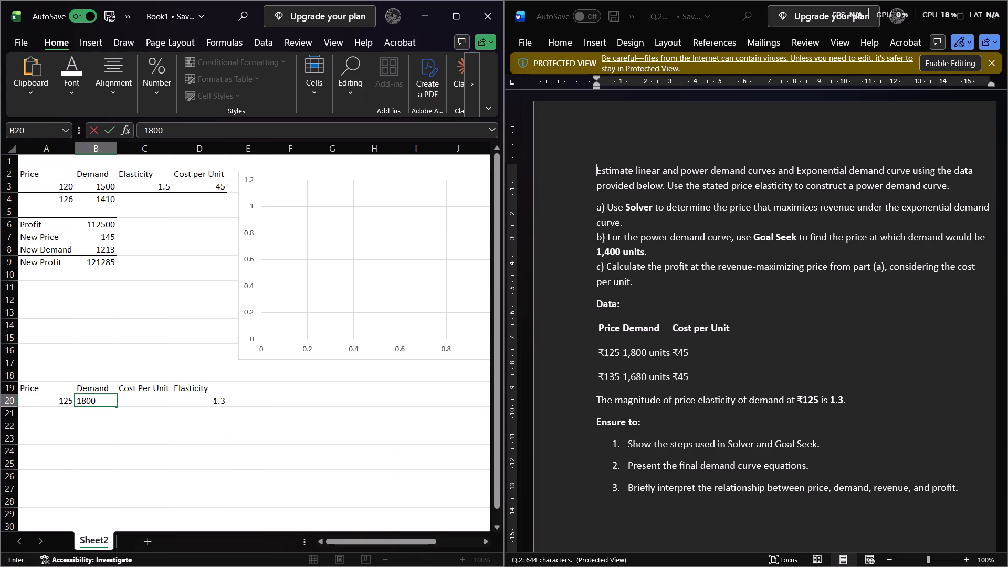
click(155, 400)
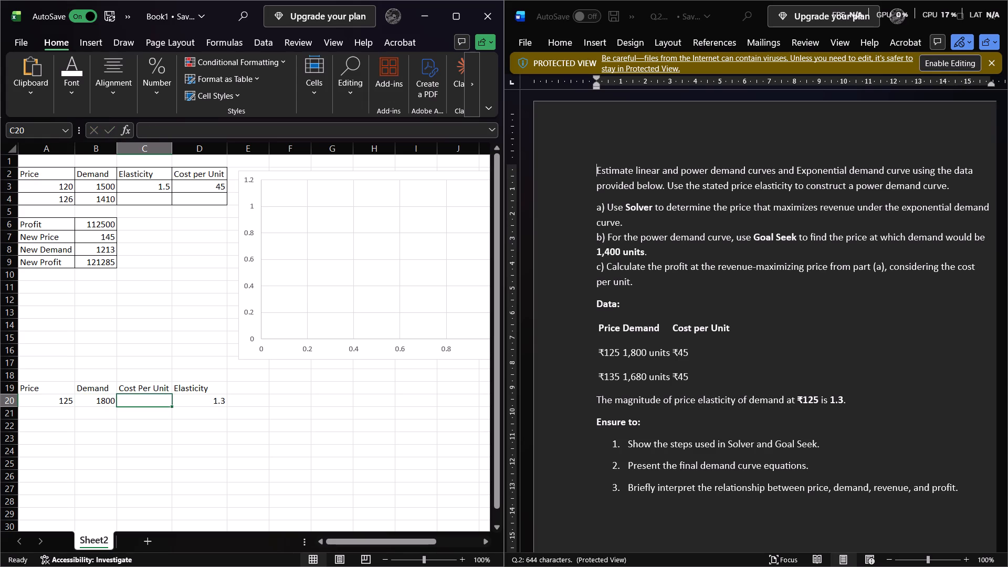
text(45)
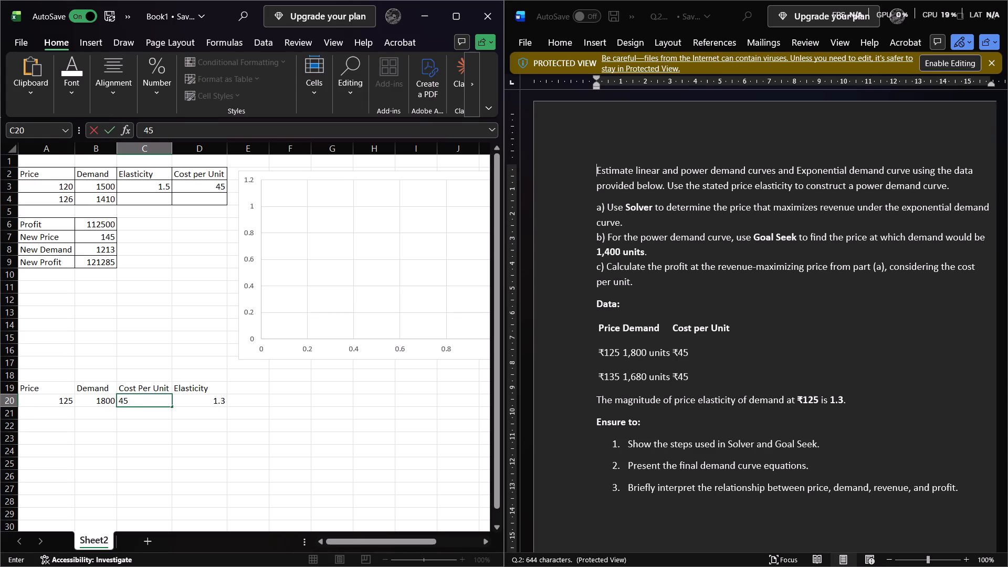
Fill row 21 of the Q.2 table with price 135, demand 1680 and cost per unit 45.
click(124, 415)
key(4)
key(5)
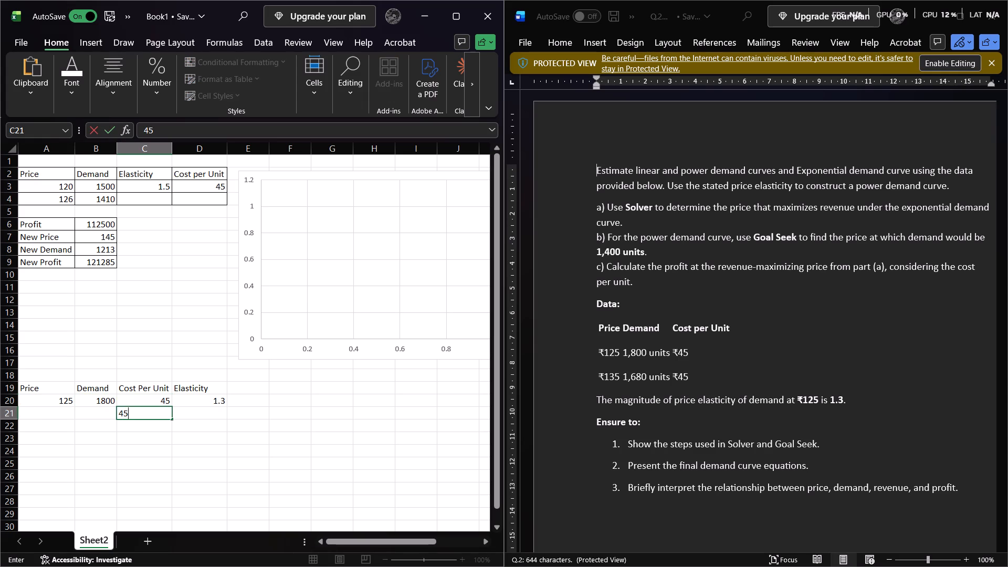
click(85, 414)
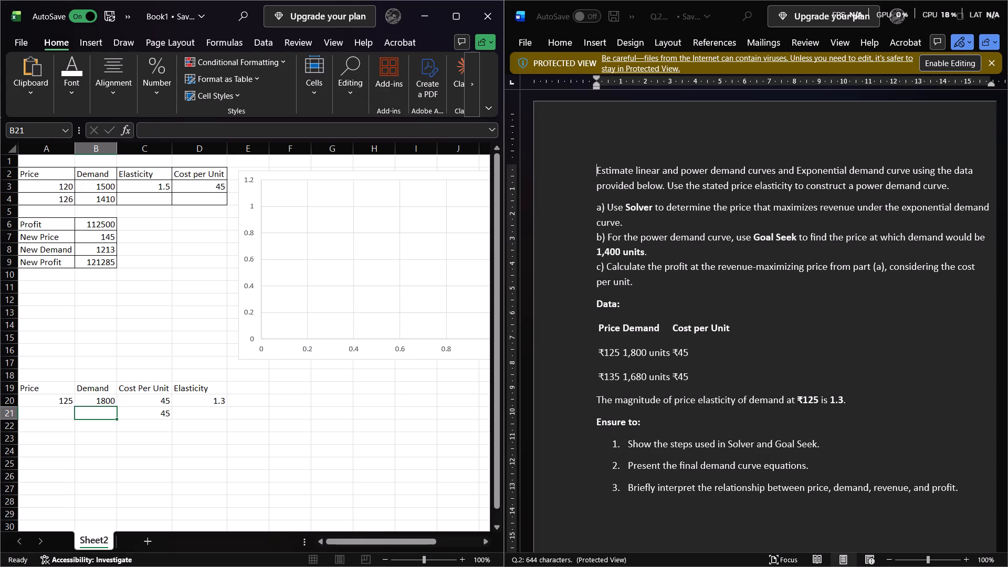
text(1680)
click(45, 413)
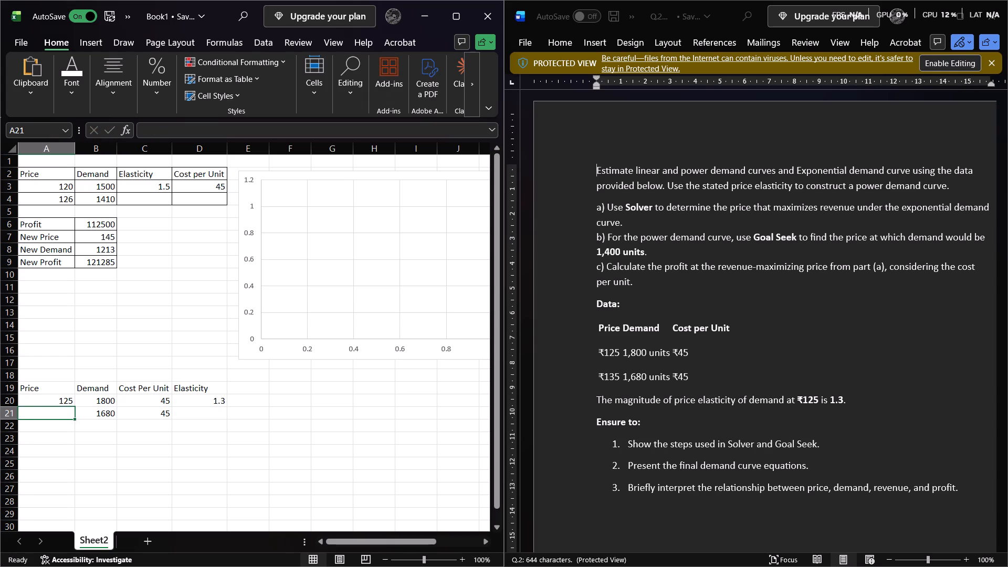
text(135)
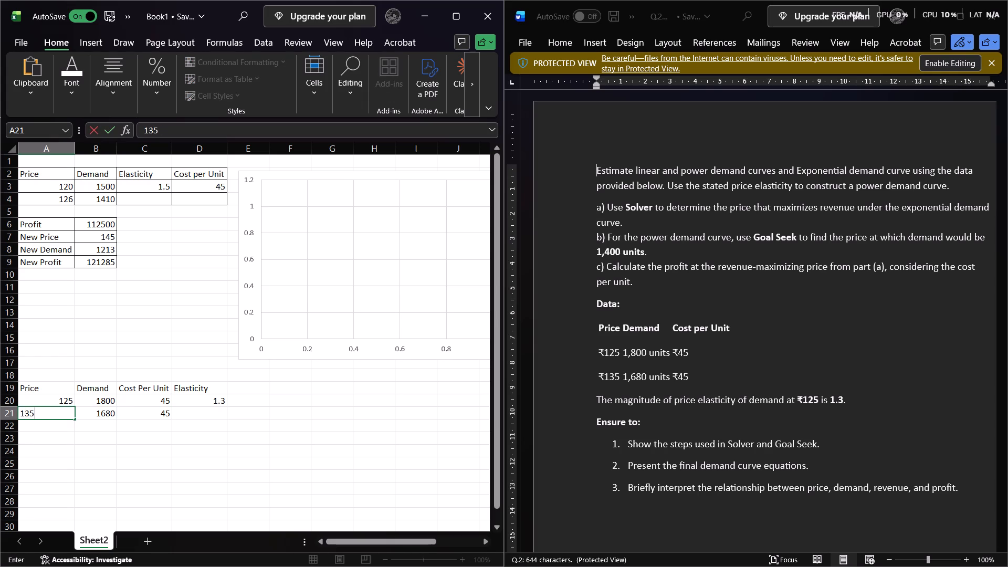
click(117, 439)
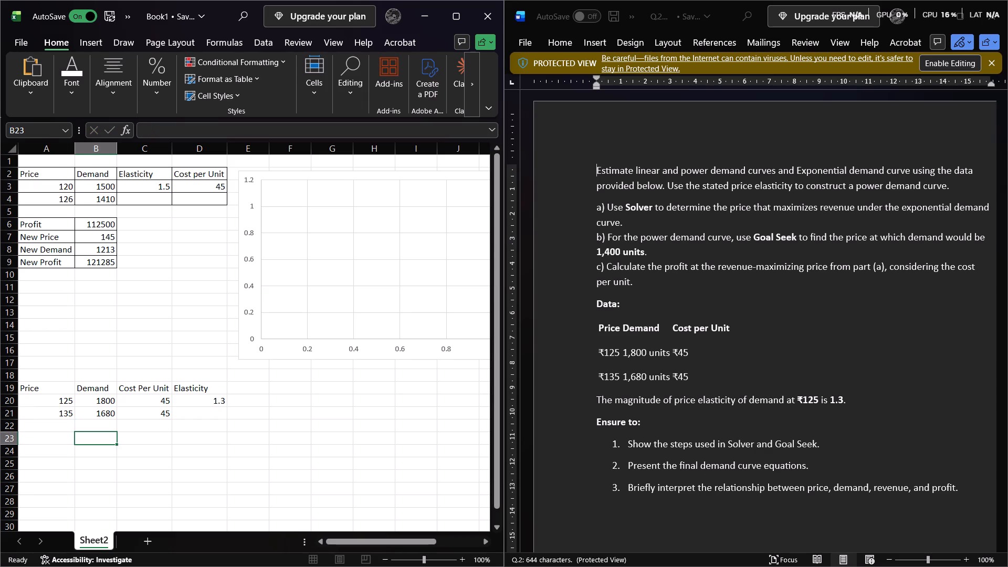
Apply cell borders to the whole Q.2 data table, A19:D21.
click(103, 414)
key(ctrl+a)
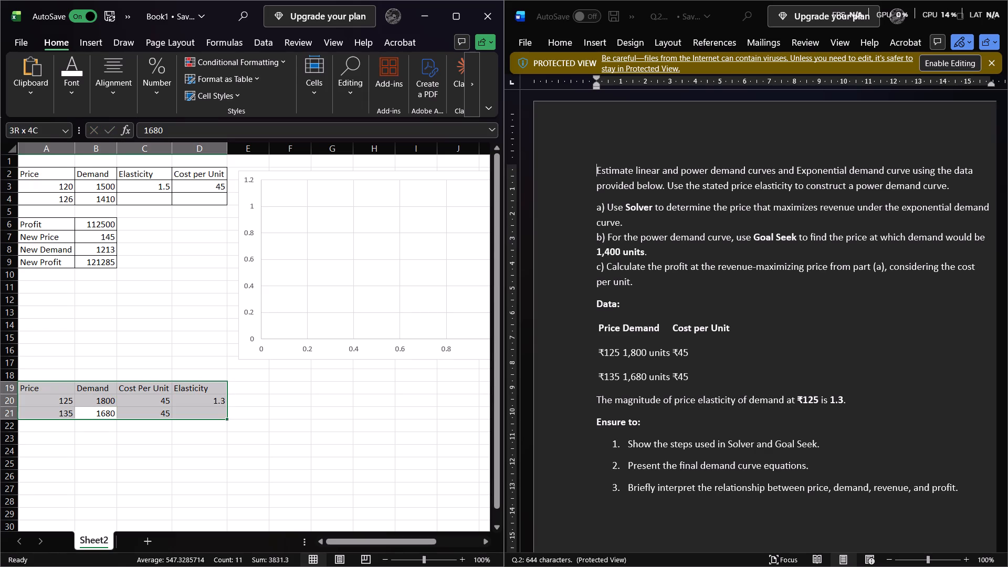
click(81, 79)
click(132, 148)
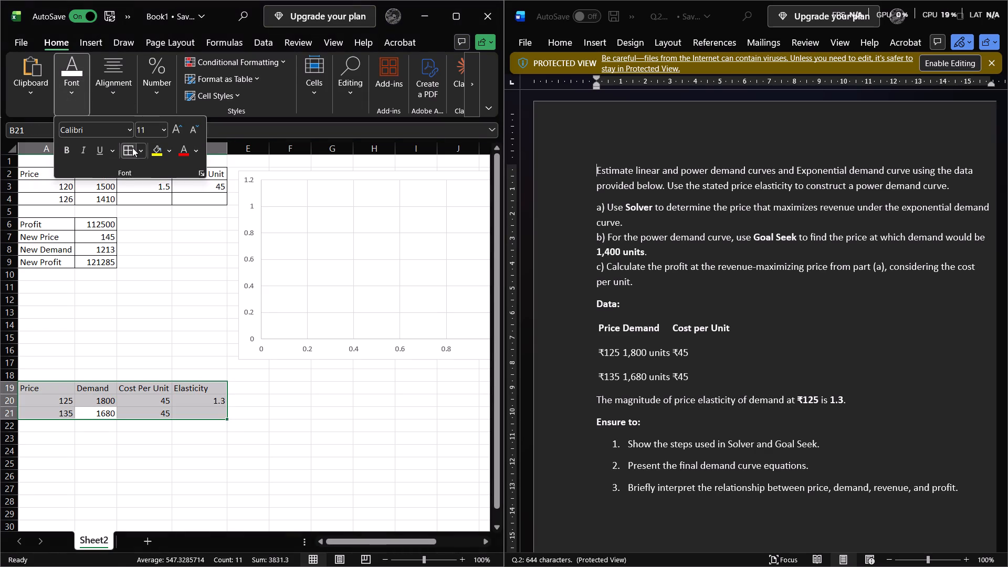
right_click(274, 378)
click(240, 439)
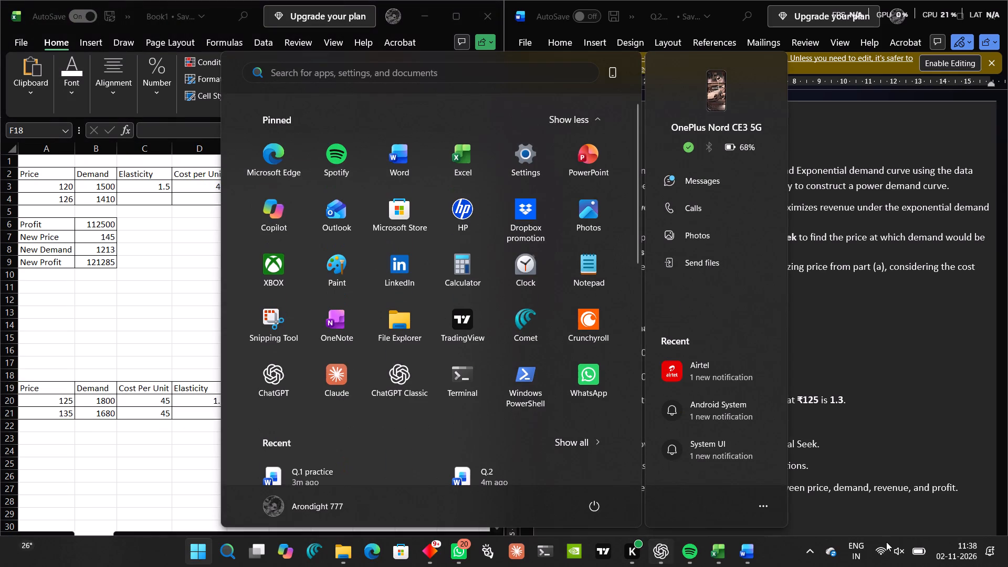
click(113, 449)
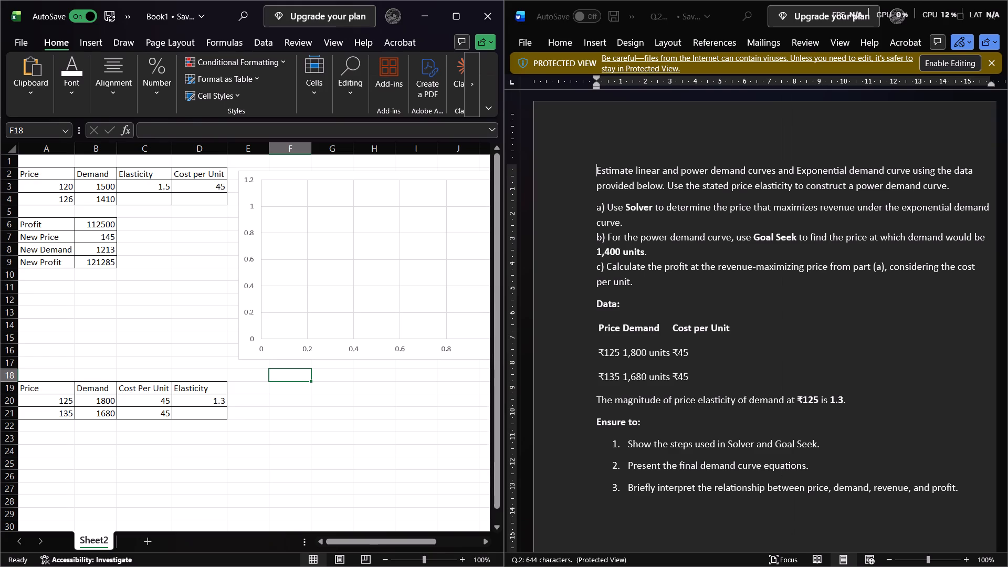
Add the label Profit in A23, below the Q.2 data table.
click(35, 432)
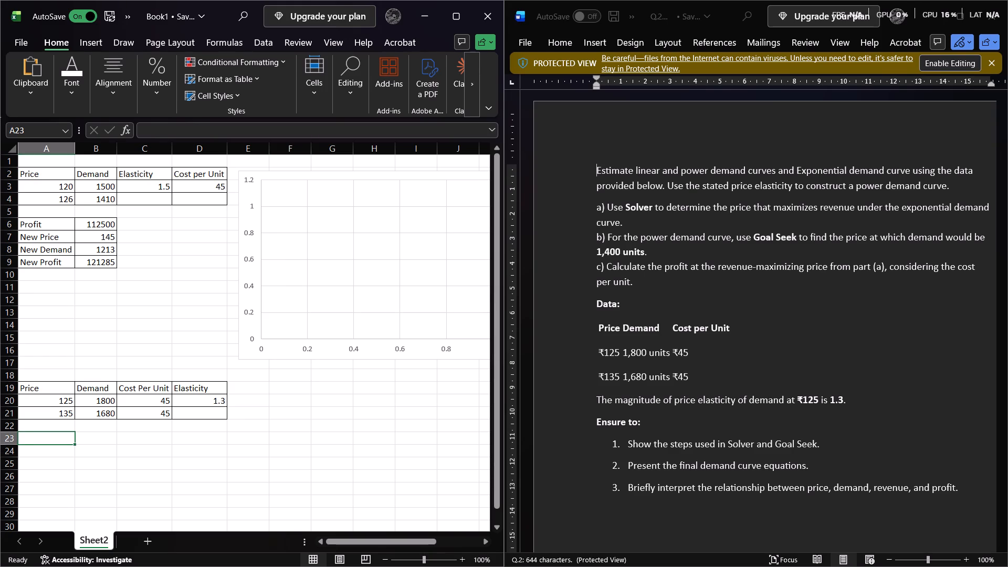
text(pr)
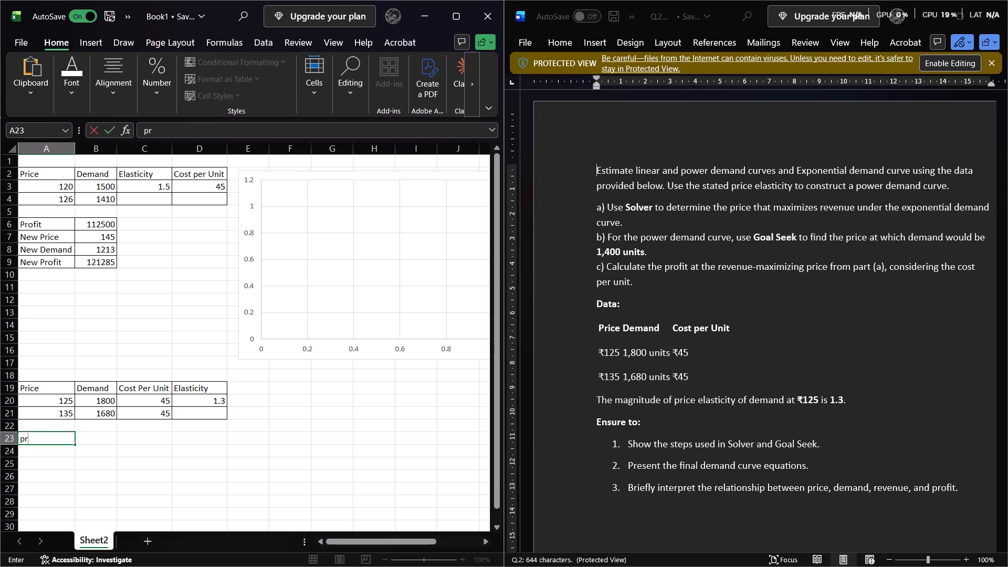
key(BackSpace)
key(BackSpace)
key(BackSpace)
text(Profit)
Calculate the profit in B23 with the formula =(A20-45)*B20.
key(Right)
text(=()
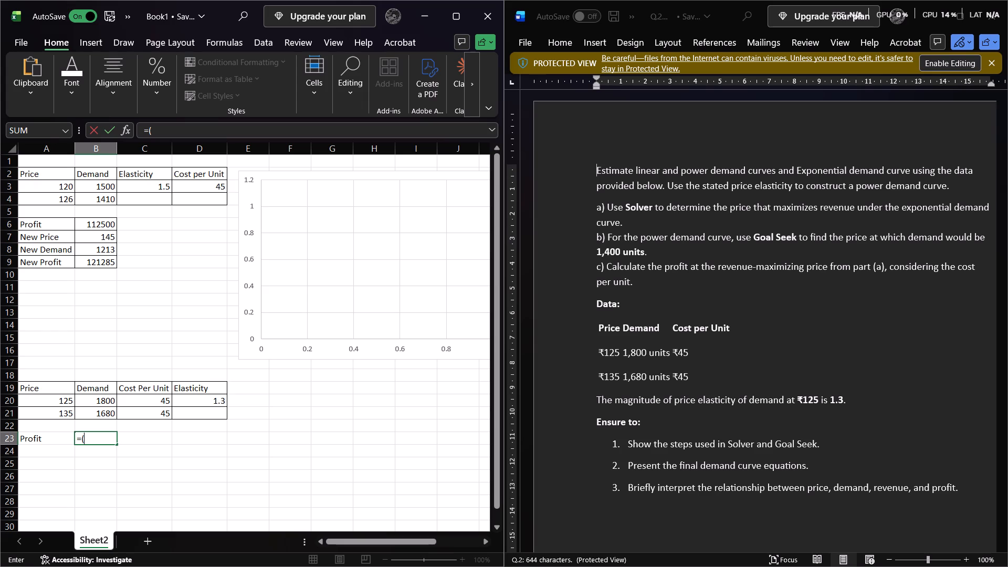
click(61, 400)
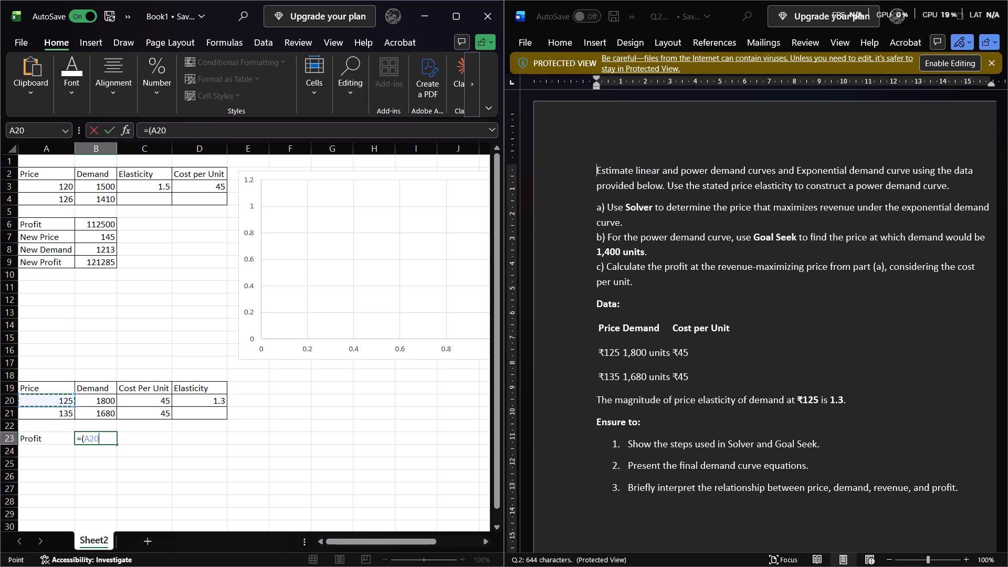
text(-46)
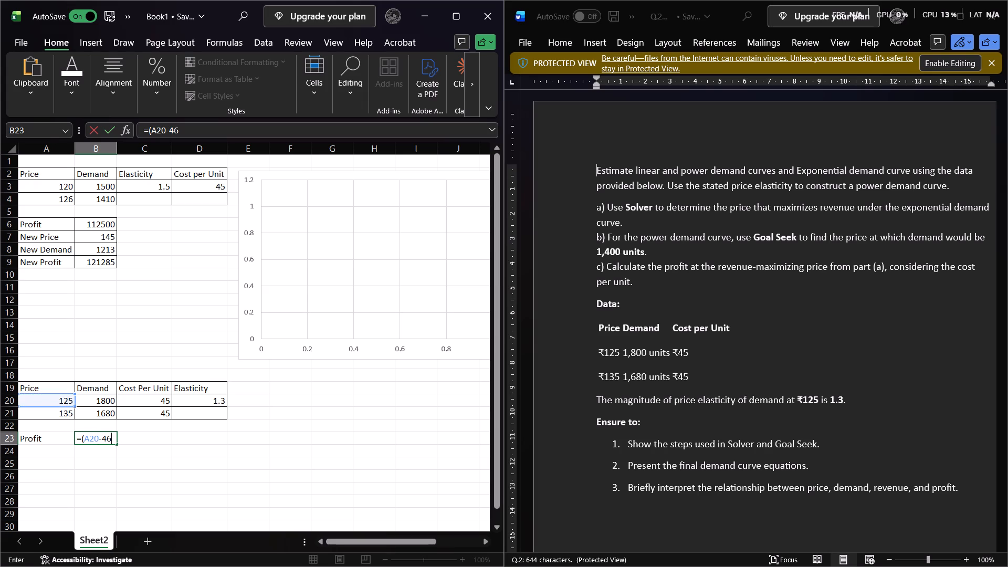
key(BackSpace)
key(5)
key(shift+parenright)
key(shift+asterisk)
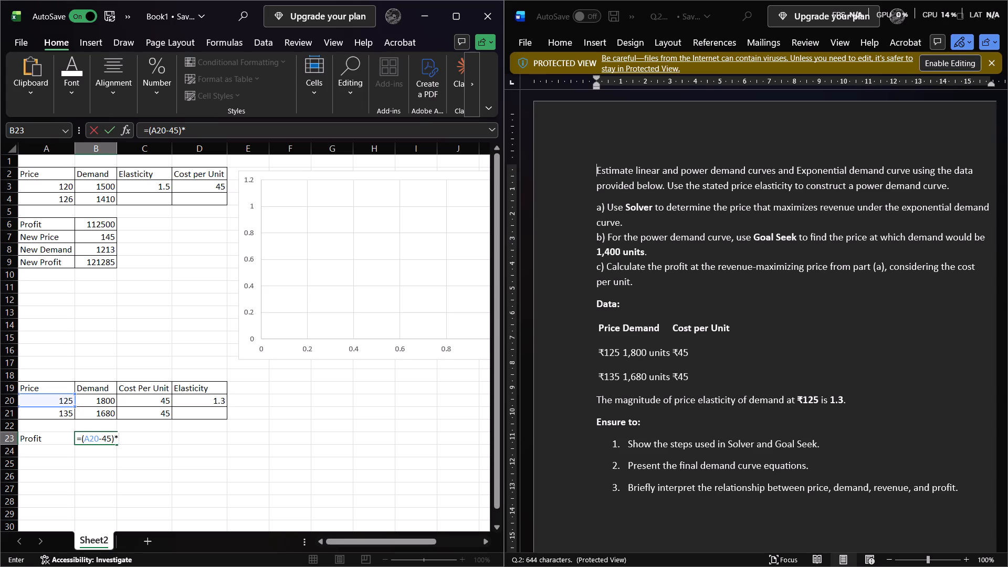
click(92, 398)
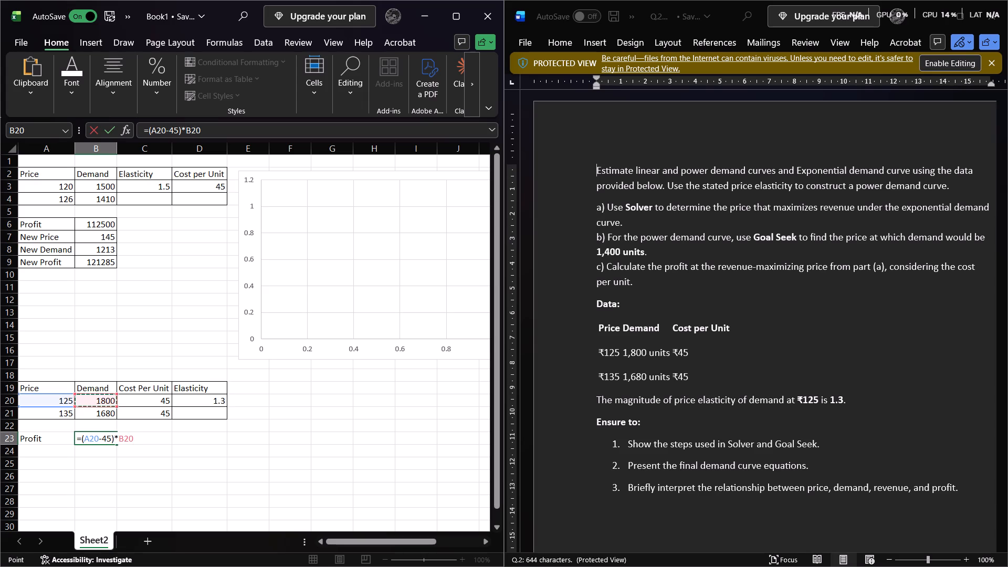
key(Return)
Add the labels New Price, New Demand and New Profit in A24:A26, under the Profit label.
click(49, 456)
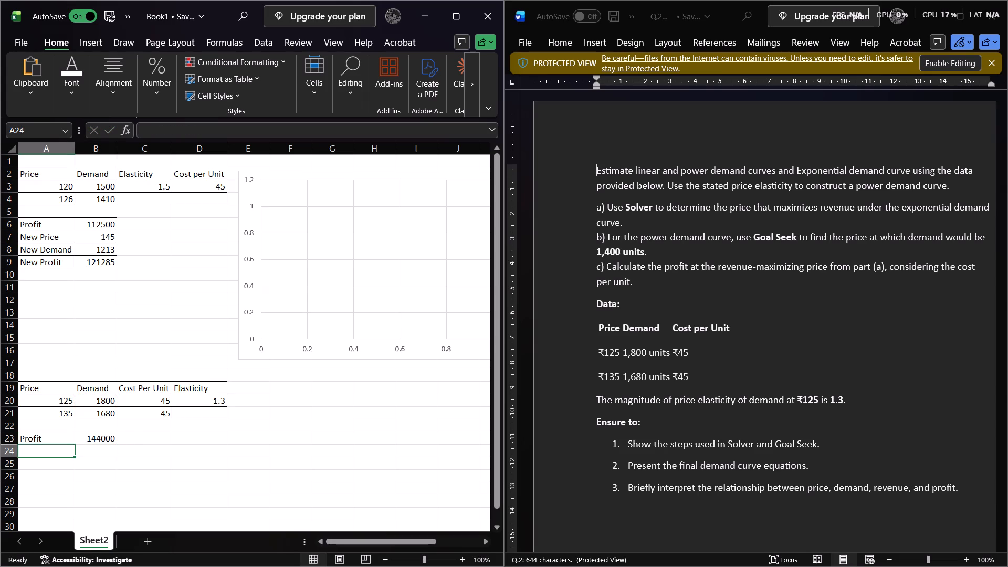
text(New Price)
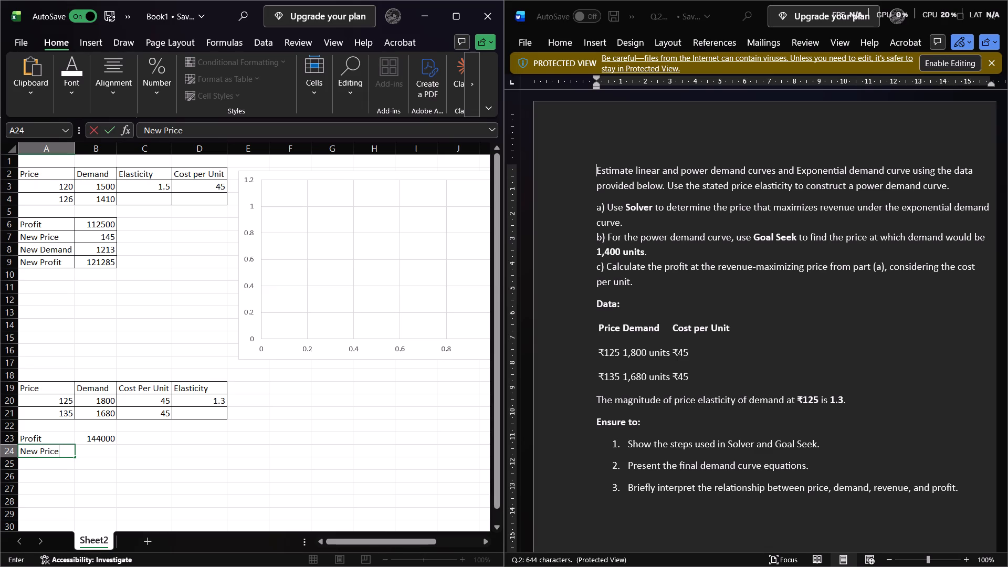
key(Return)
text(New)
key(space)
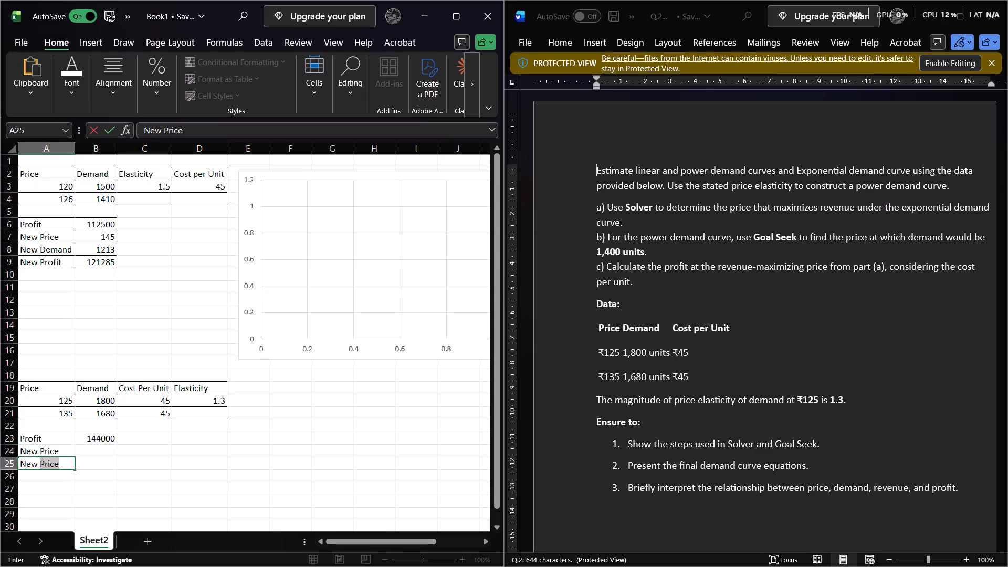
text(Demand)
key(Left)
key(Down)
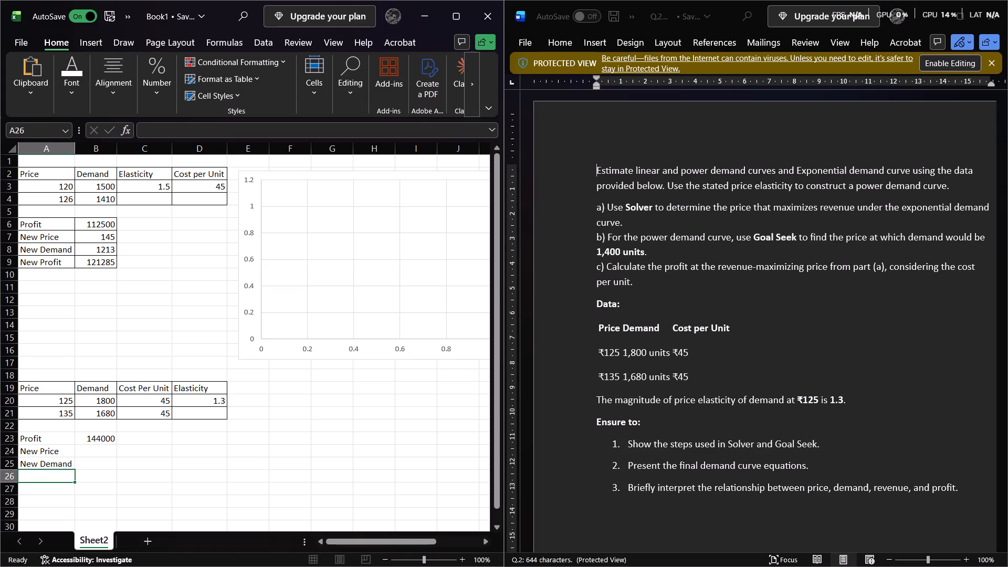
text(New)
key(space)
text(Pe)
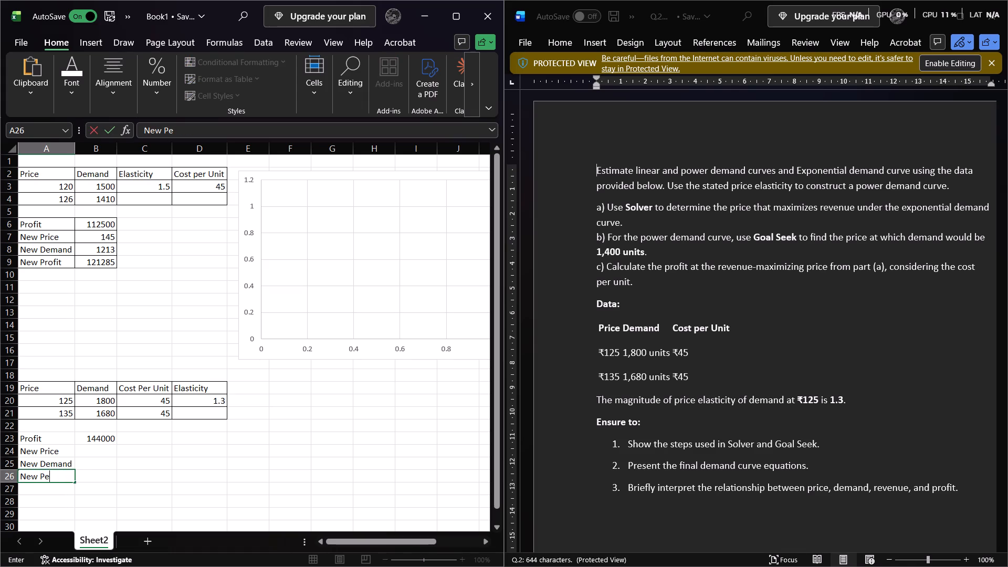
key(BackSpace)
text(rofiyt)
key(BackSpace)
key(BackSpace)
key(t)
key(Right)
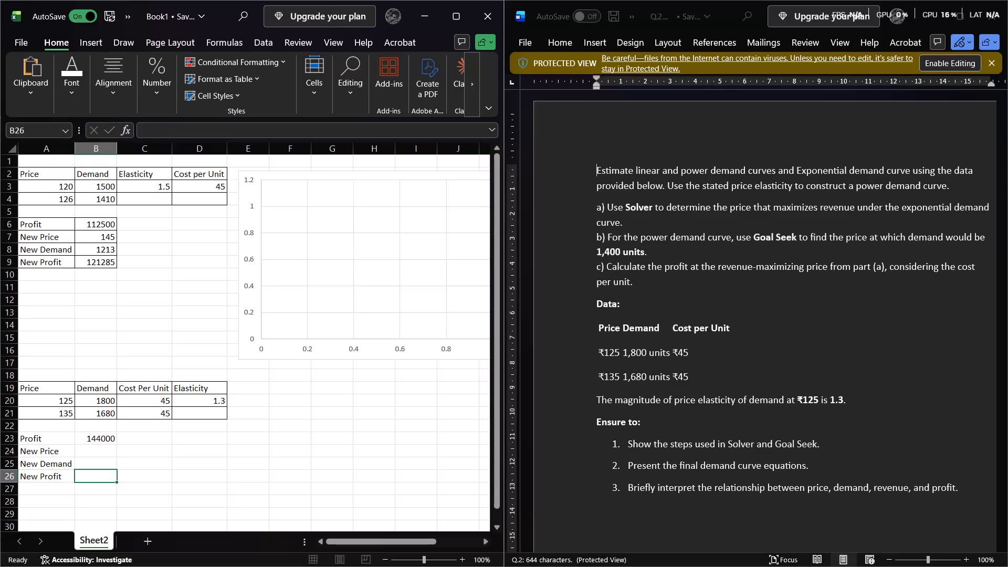
key(Up)
key(Up)
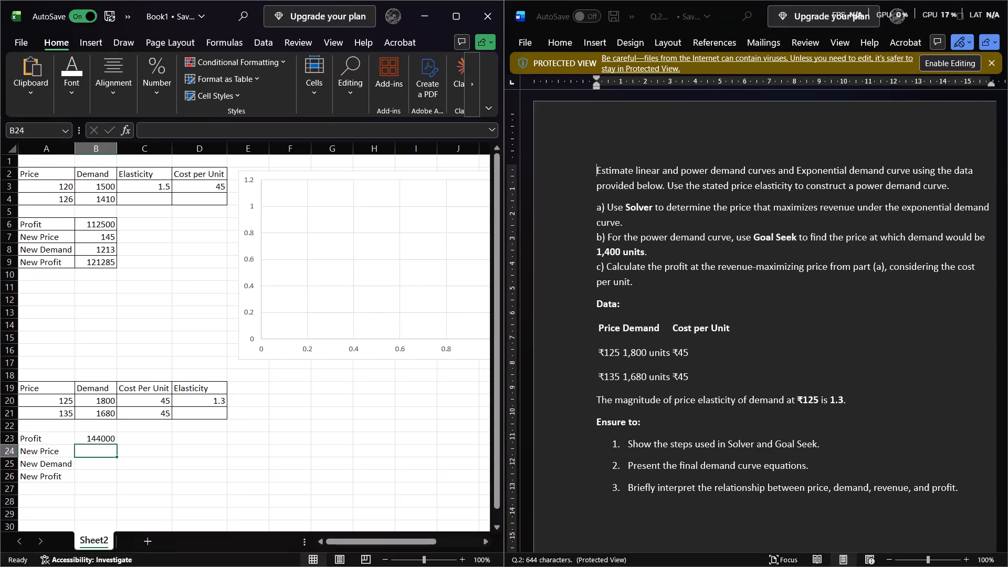
Enter 1 as the starting New Price in B24.
key(1)
key(Down)
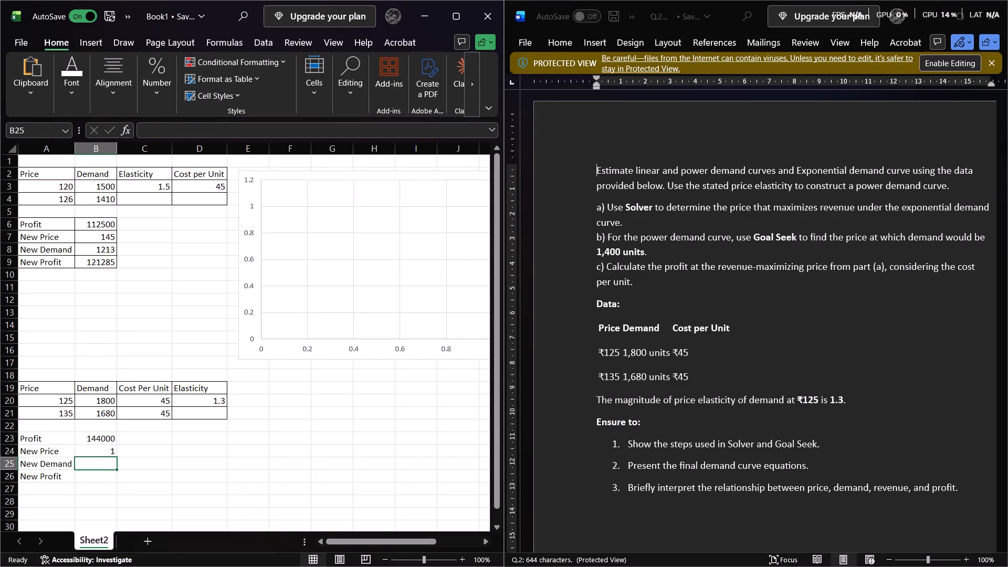
Insert a scatter chart of the Q.2 prices and demands in A20:B21, switching rows and columns so price runs along the horizontal axis.
drag(52, 395, 86, 409)
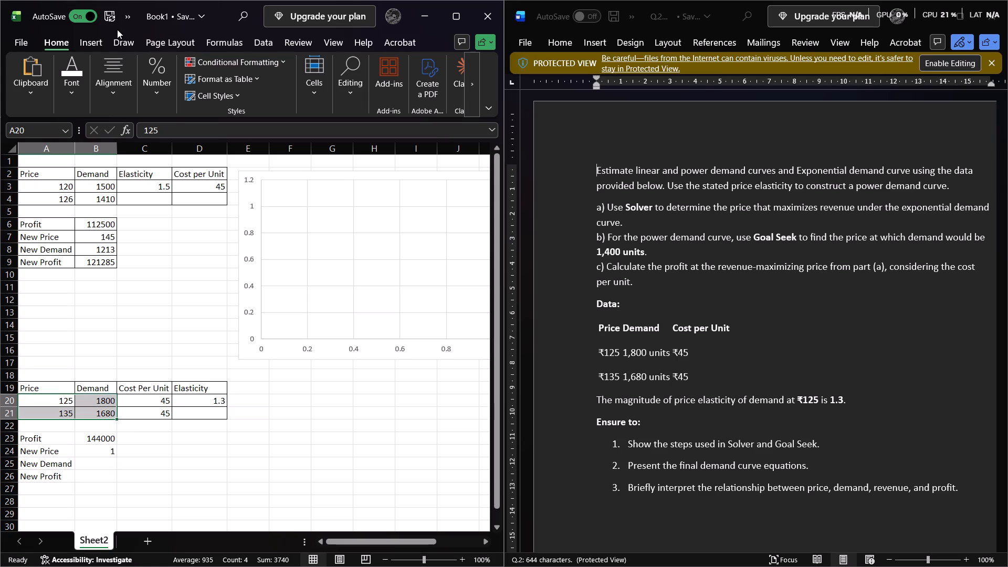
click(103, 40)
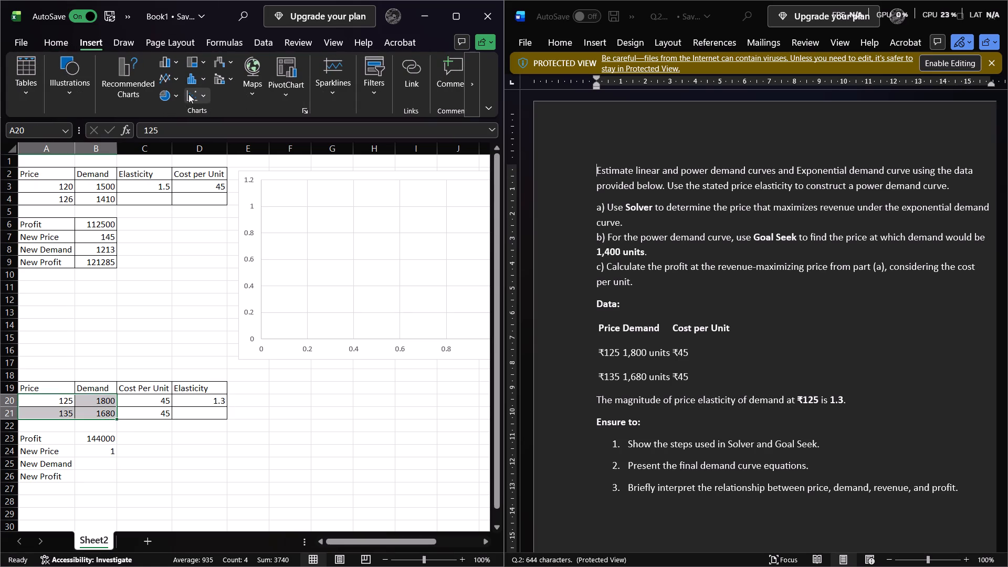
click(188, 94)
click(204, 154)
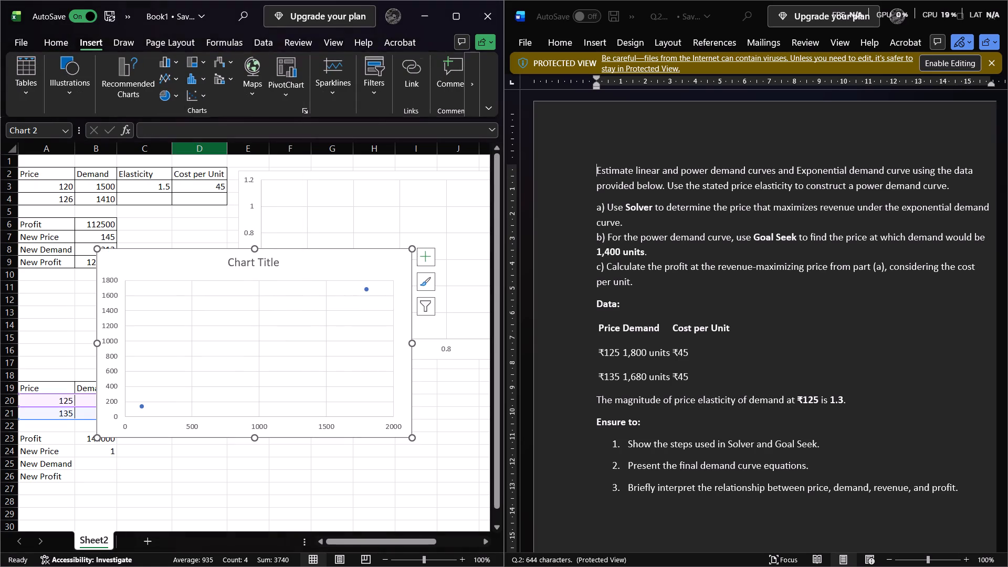
click(303, 82)
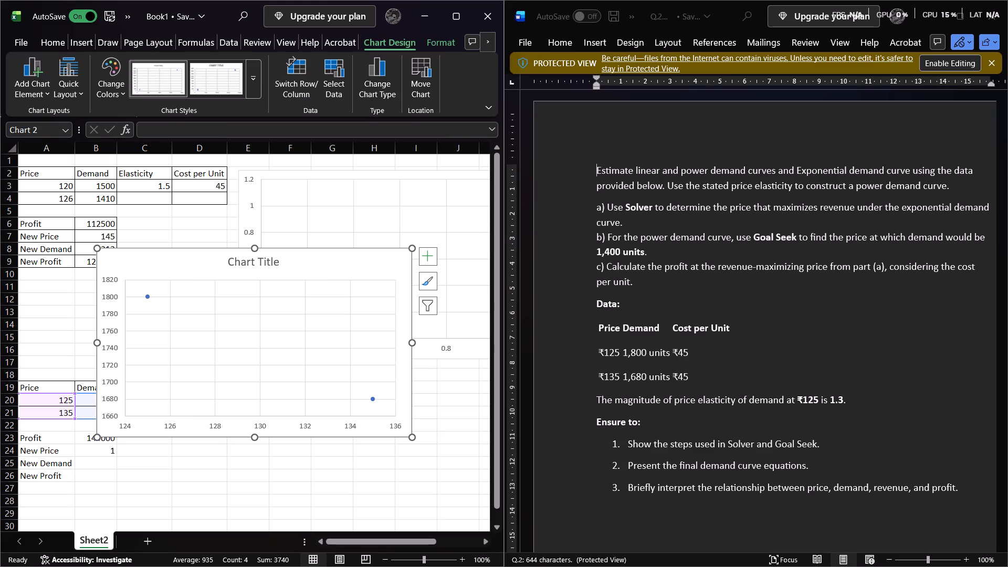
Add an exponential trendline to the Q.2 scatter series and display its equation on the chart.
right_click(148, 297)
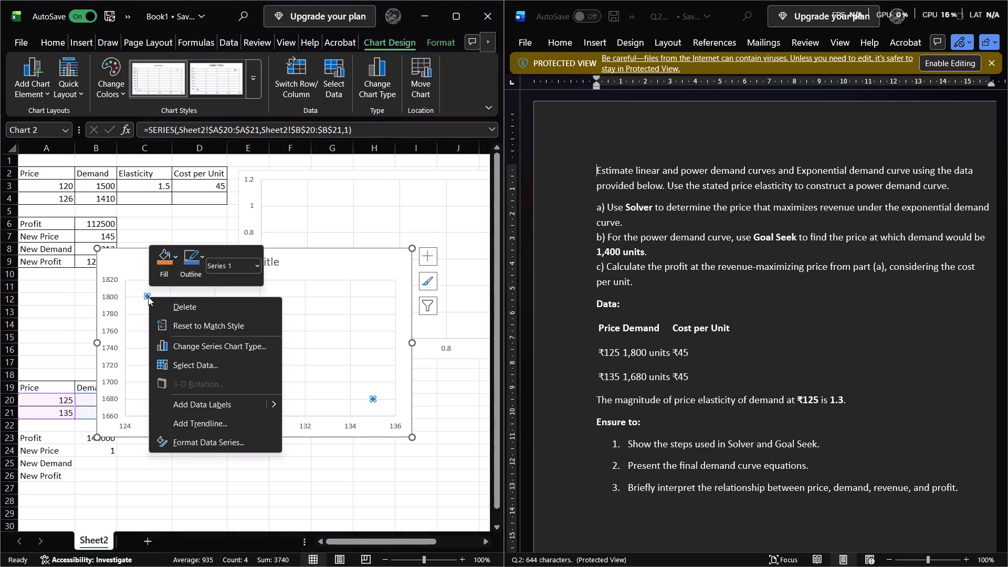
click(224, 420)
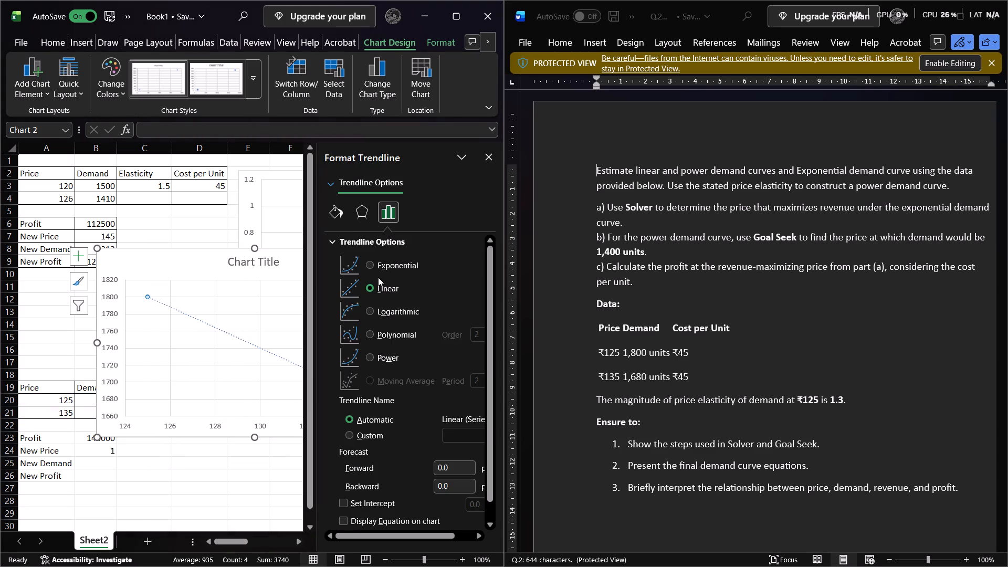
click(377, 269)
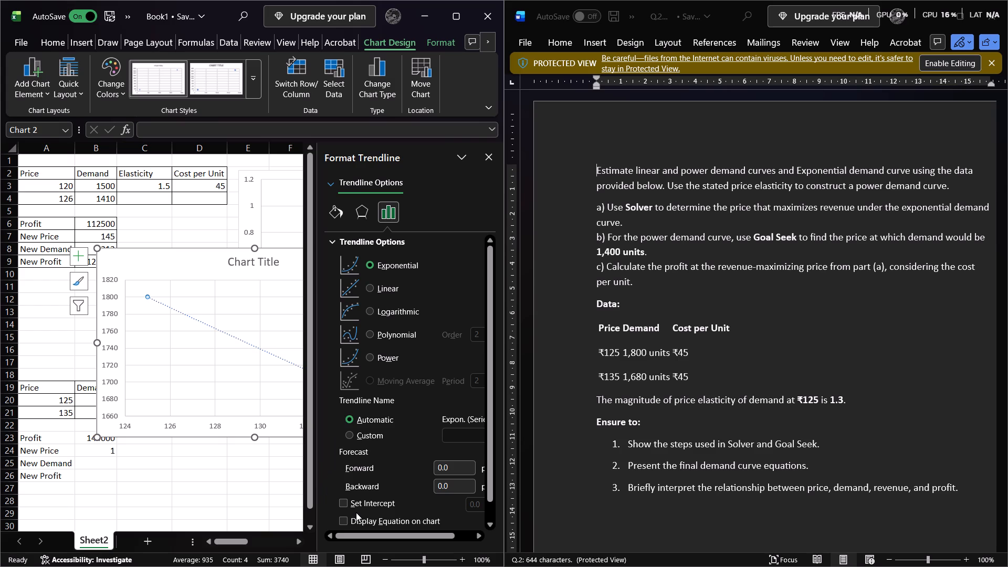
click(350, 519)
click(230, 467)
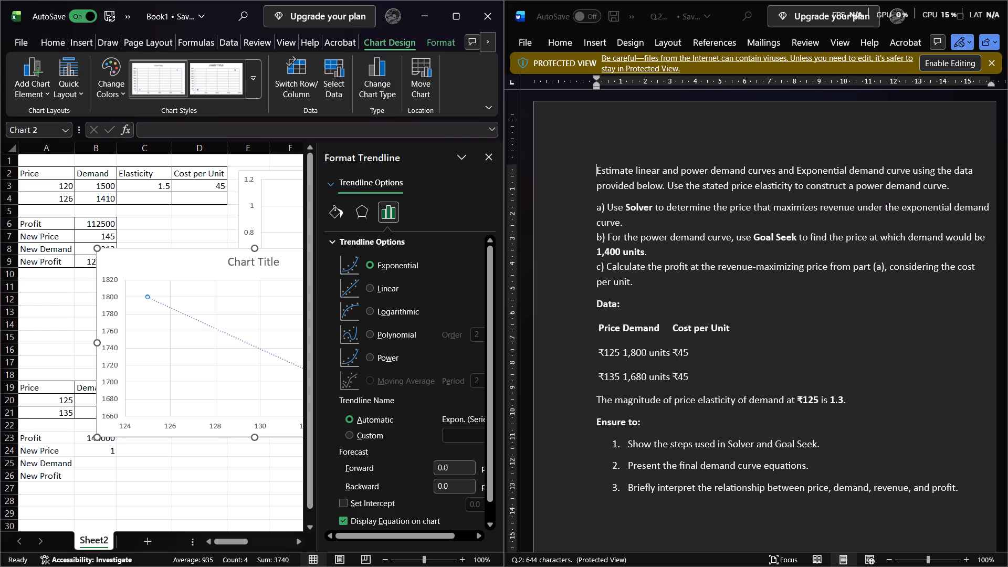
click(490, 157)
Move the Q.2 chart beside its data table, below the empty chart, and place the trendline equation in clear space under the line.
drag(329, 260, 469, 384)
click(459, 15)
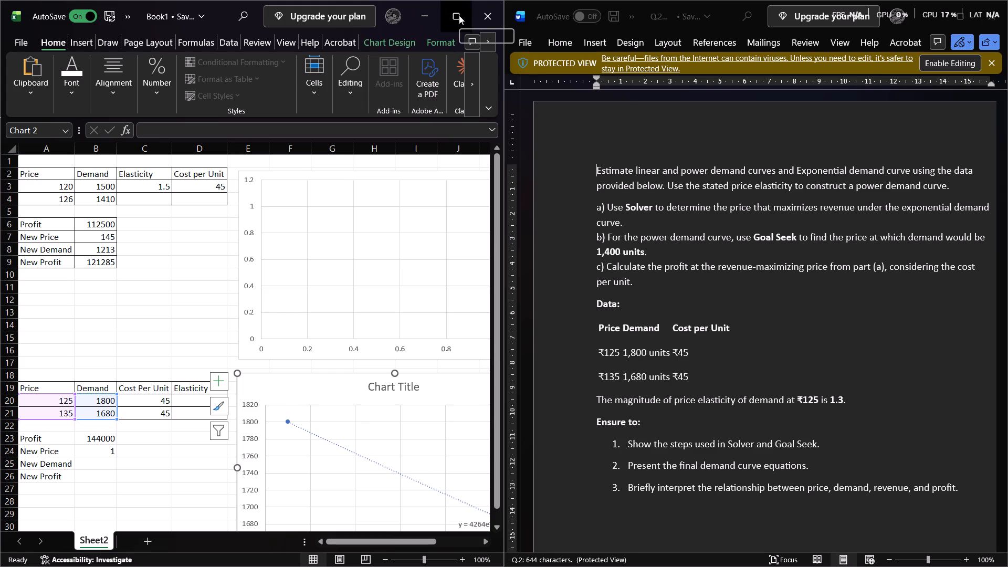
scroll(672, 320, down, 3)
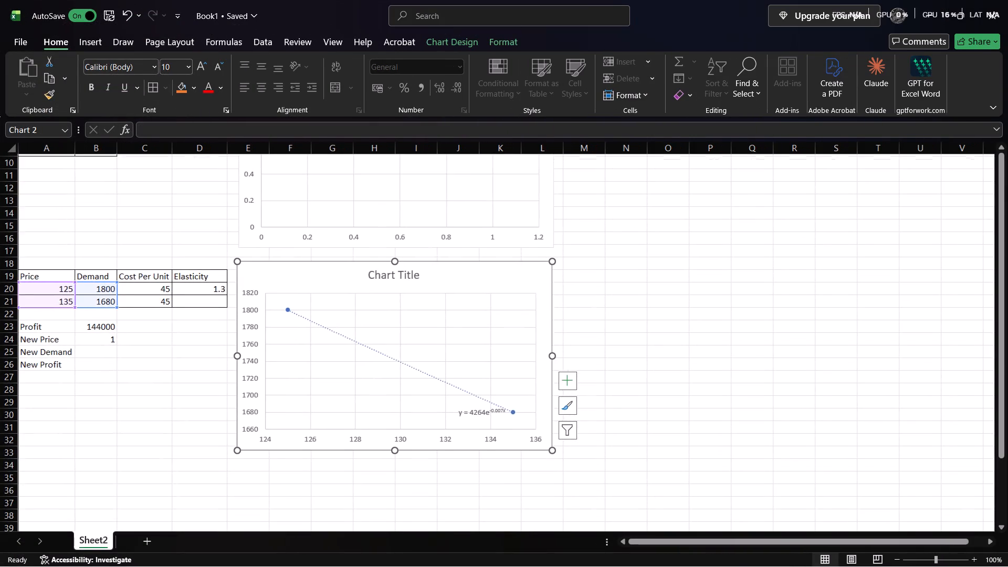
drag(478, 409, 334, 384)
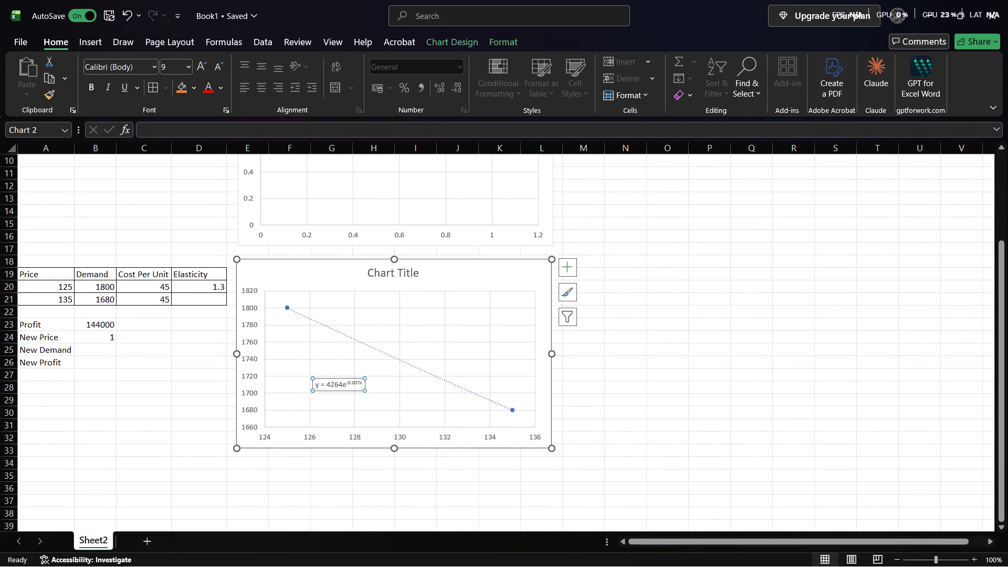
Calculate New Demand in B25 from the exponential trendline with the formula =4264*EXP(-0.007*B24).
click(97, 349)
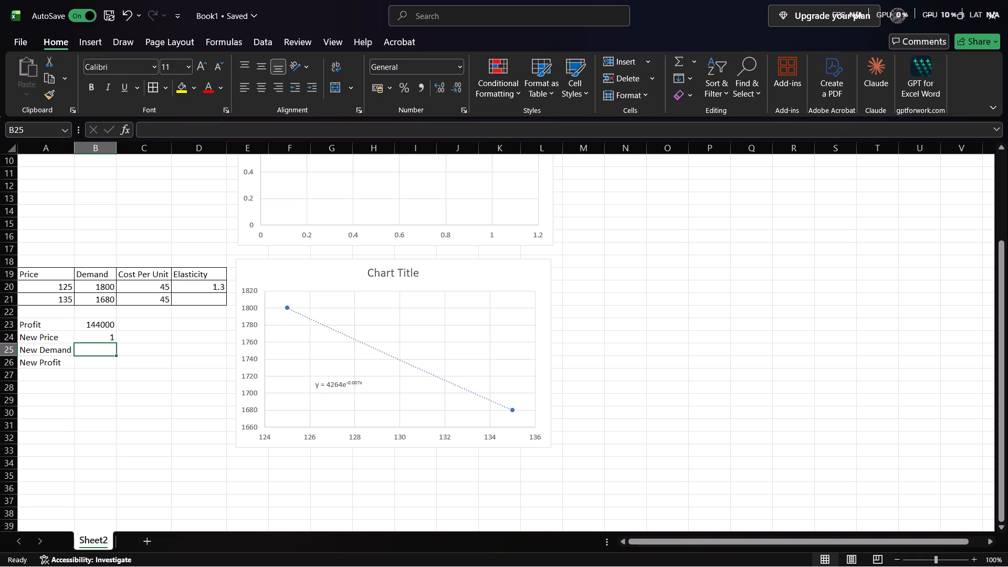
key(equal)
key(4)
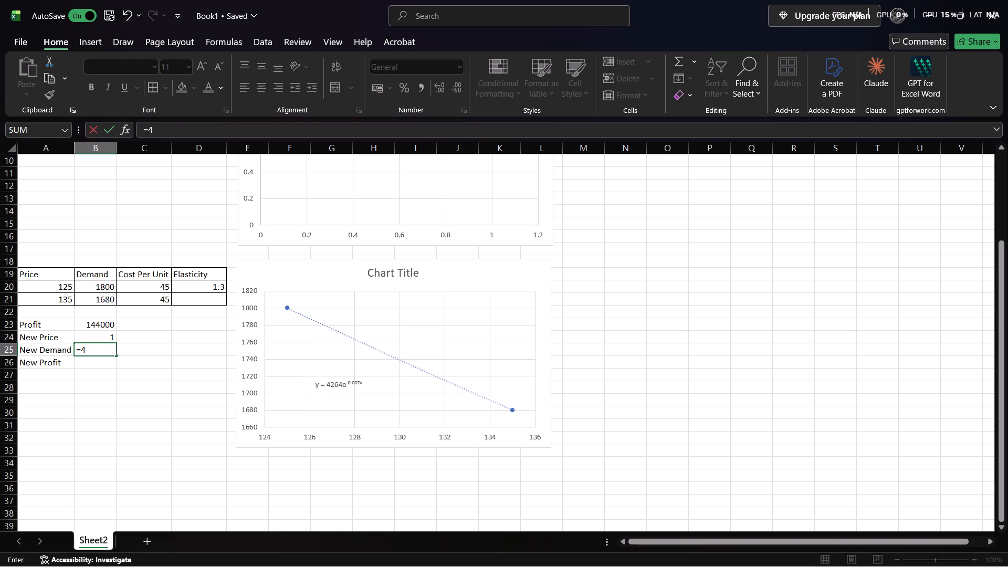
key(2)
text(64)
key(shift+asterisk)
text(exp)
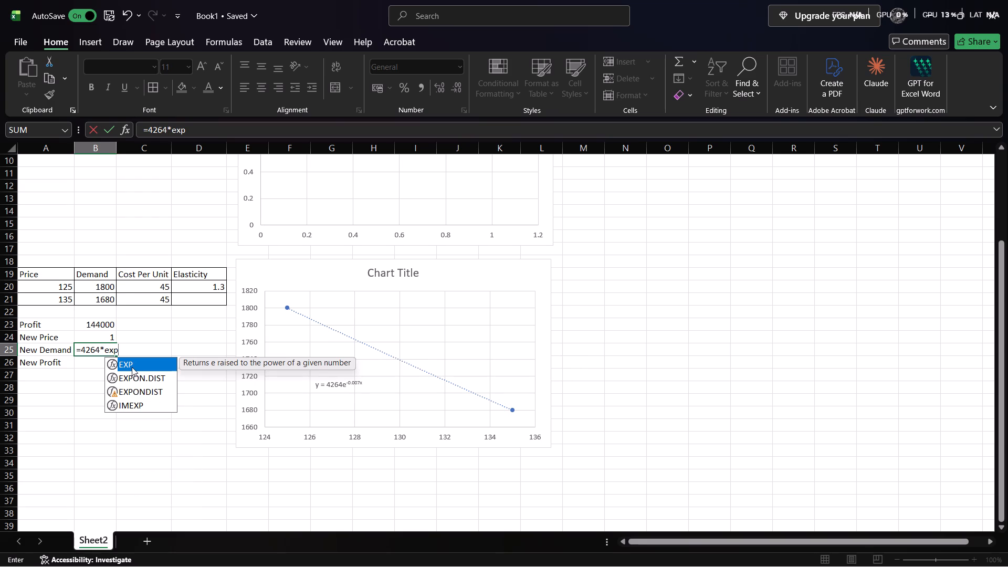
double_click(132, 367)
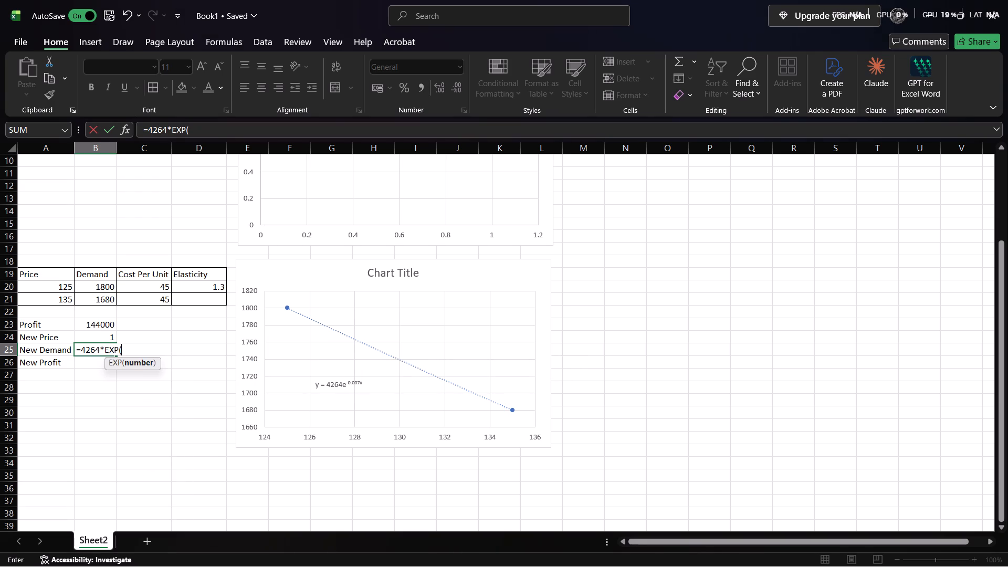
key(minus)
text(0.)
text(007)
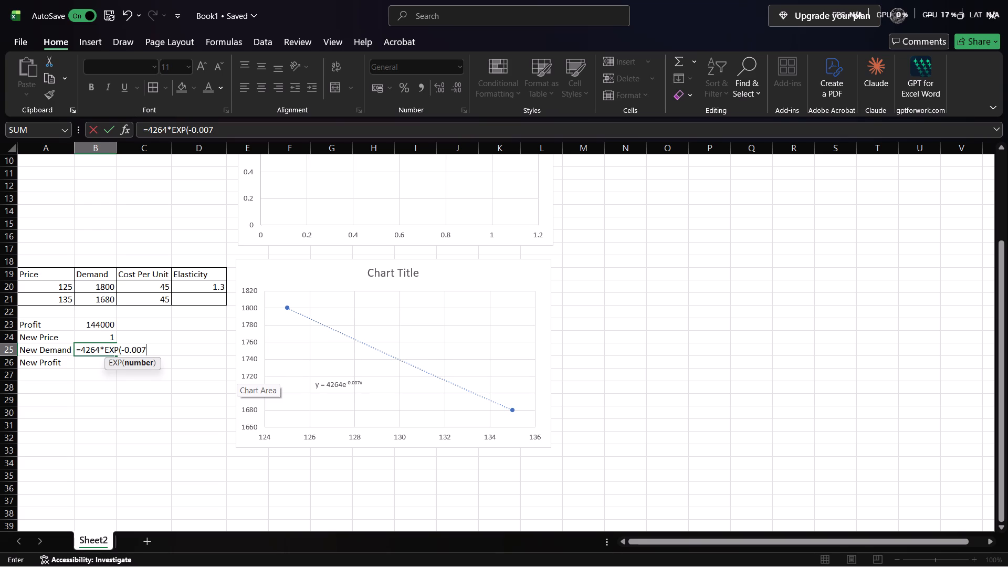
key(shift+asterisk)
click(103, 336)
key(shift+parenright)
key(Return)
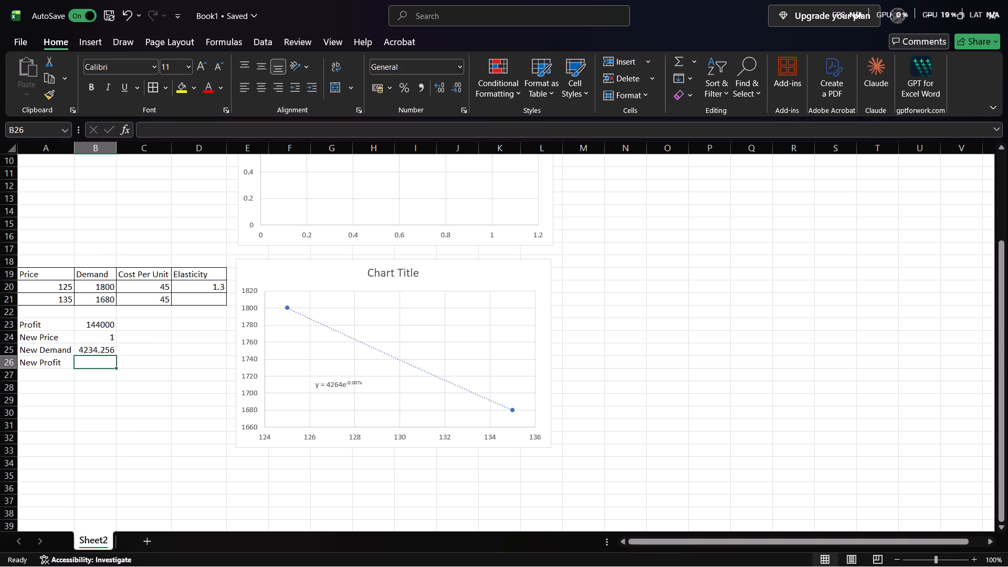
Calculate New Profit in B26 with the formula =(B24-45)*B25.
key(equal)
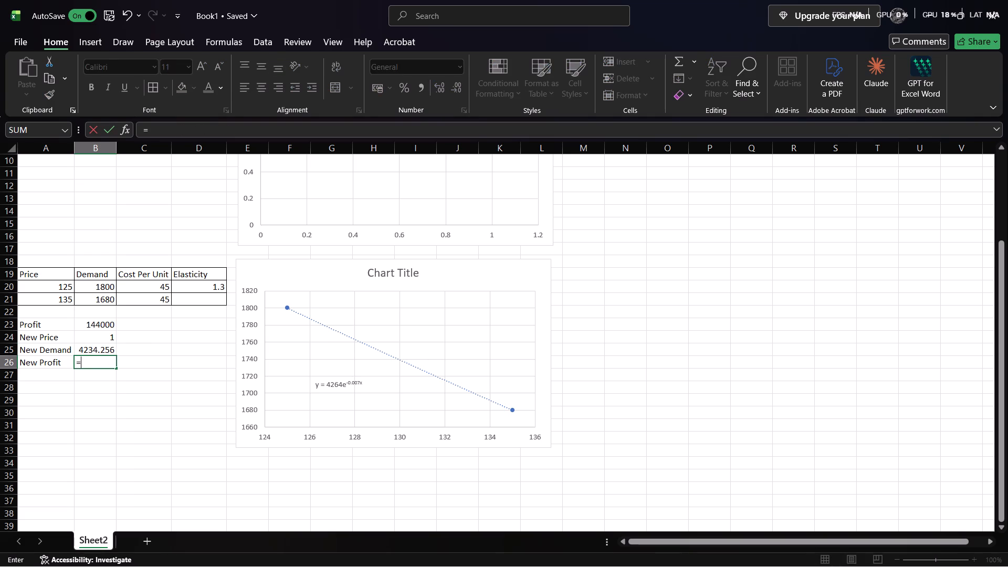
key(shift+parenleft)
click(98, 341)
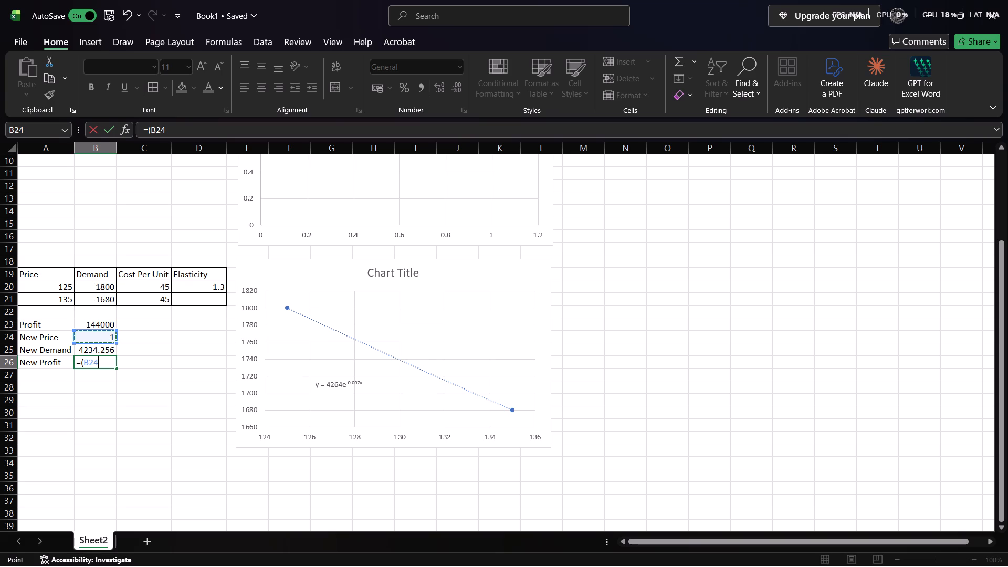
click(98, 341)
key(minus)
text(45)
key(shift+parenright)
key(shift+asterisk)
click(86, 351)
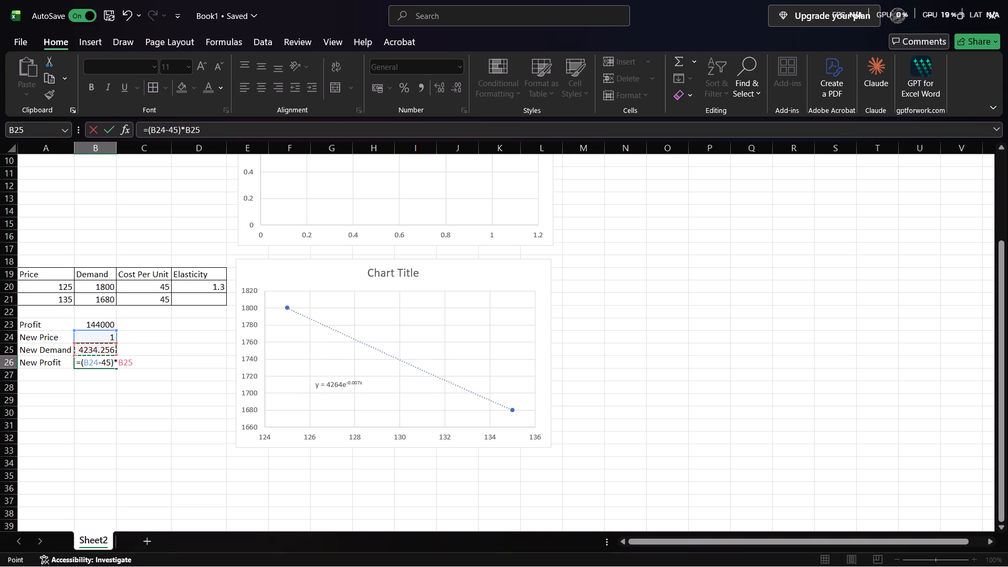
key(Return)
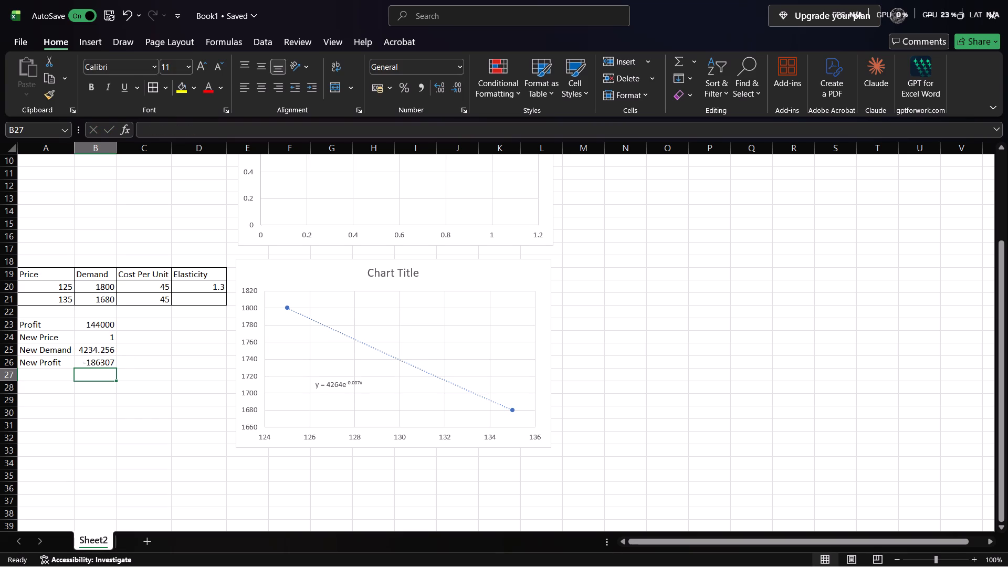
Run Solver to maximize New Profit in B26 by changing New Price in B24, and keep the solution.
click(97, 362)
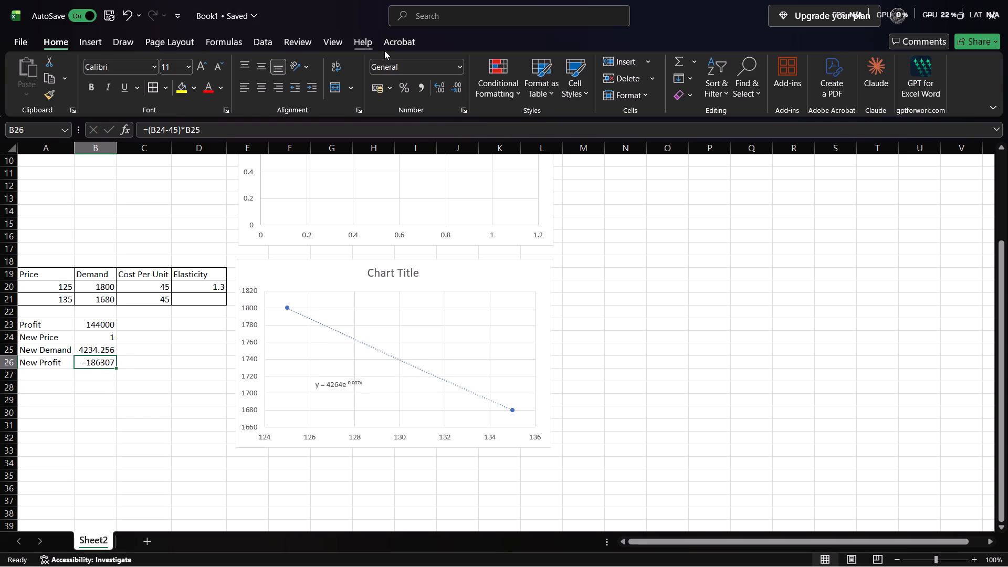
click(259, 38)
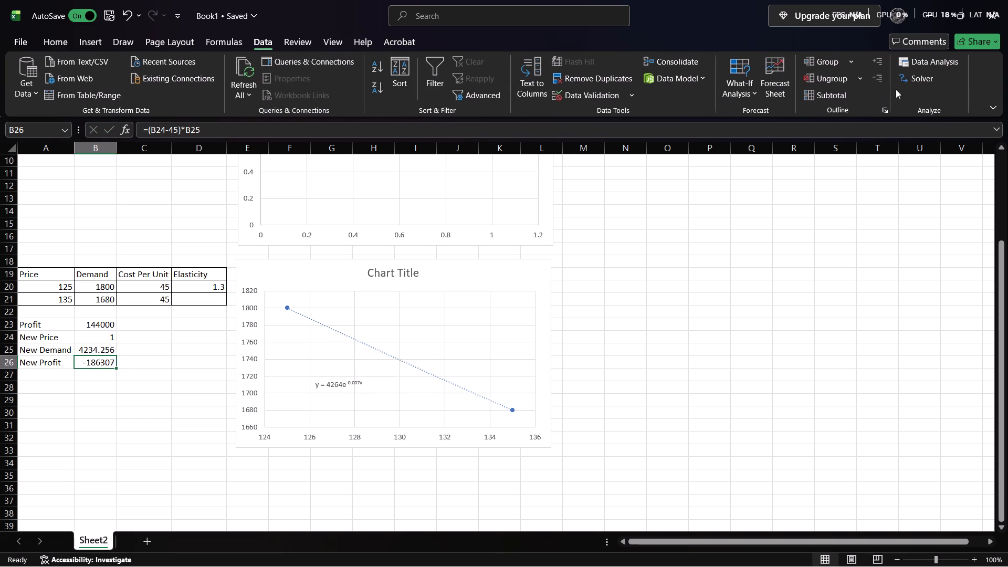
click(907, 83)
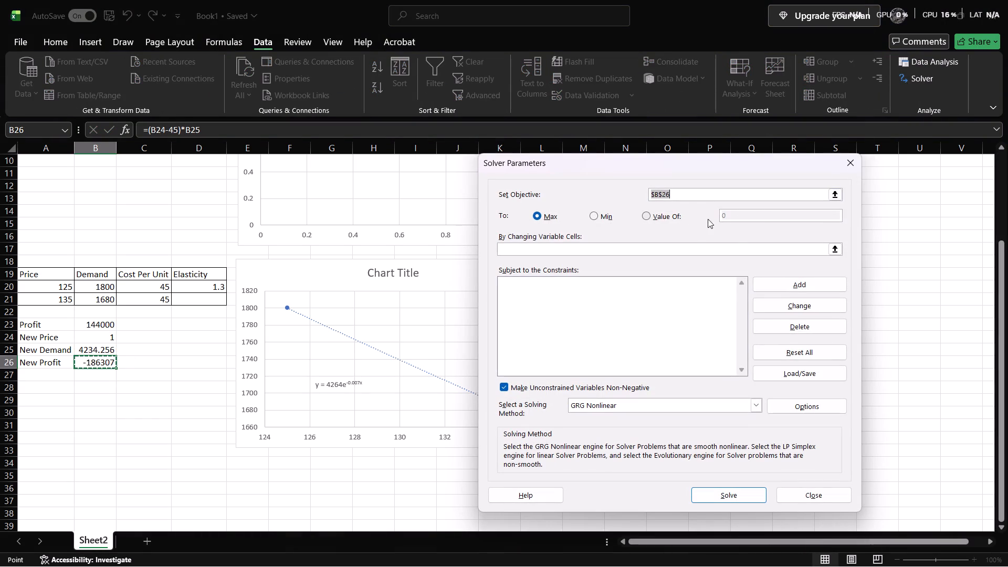
click(605, 254)
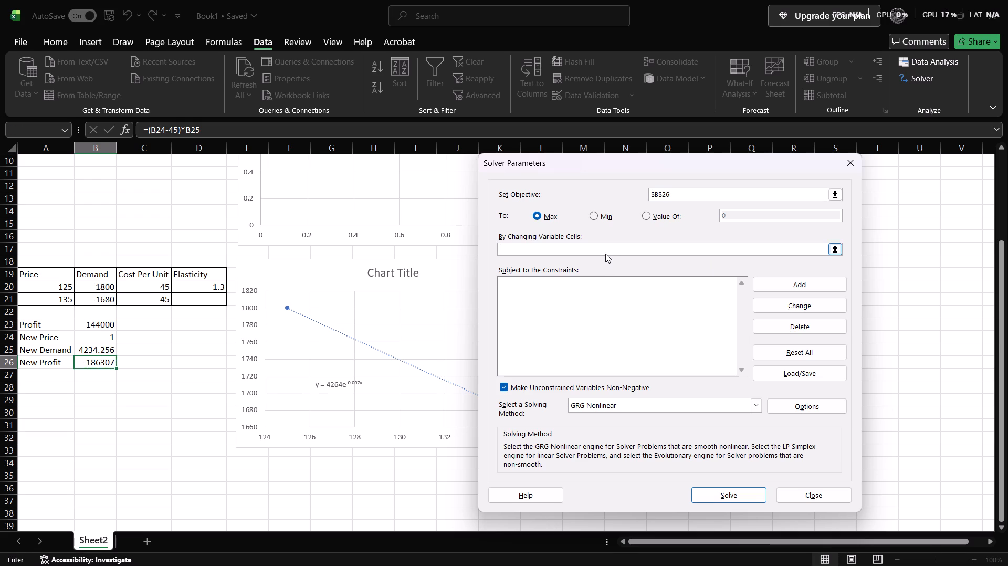
click(104, 336)
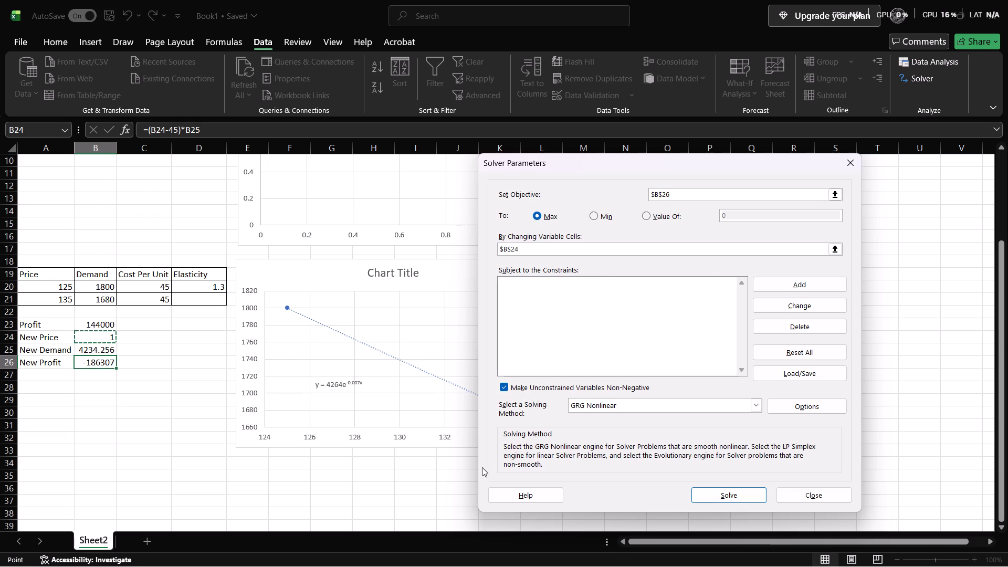
click(725, 493)
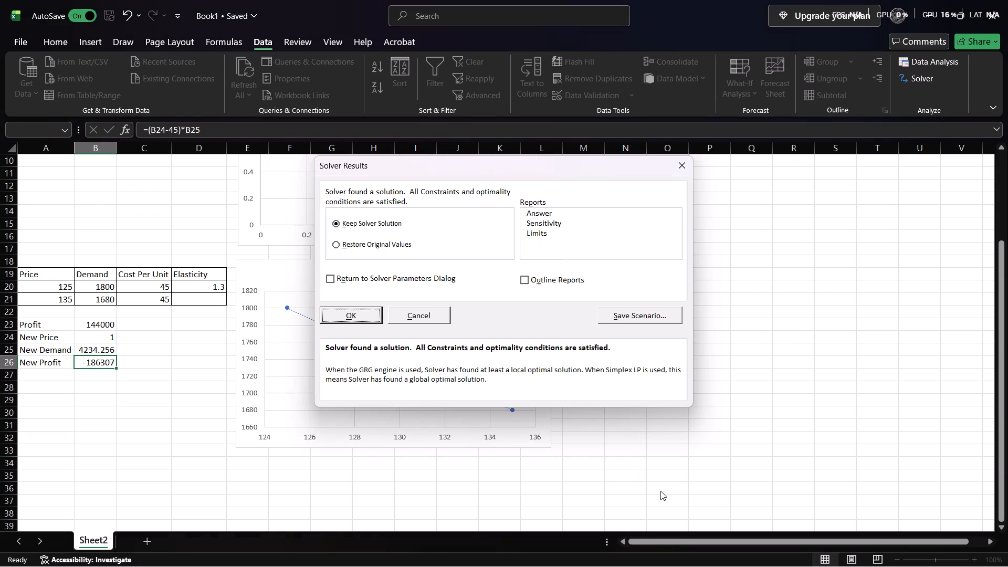
click(351, 307)
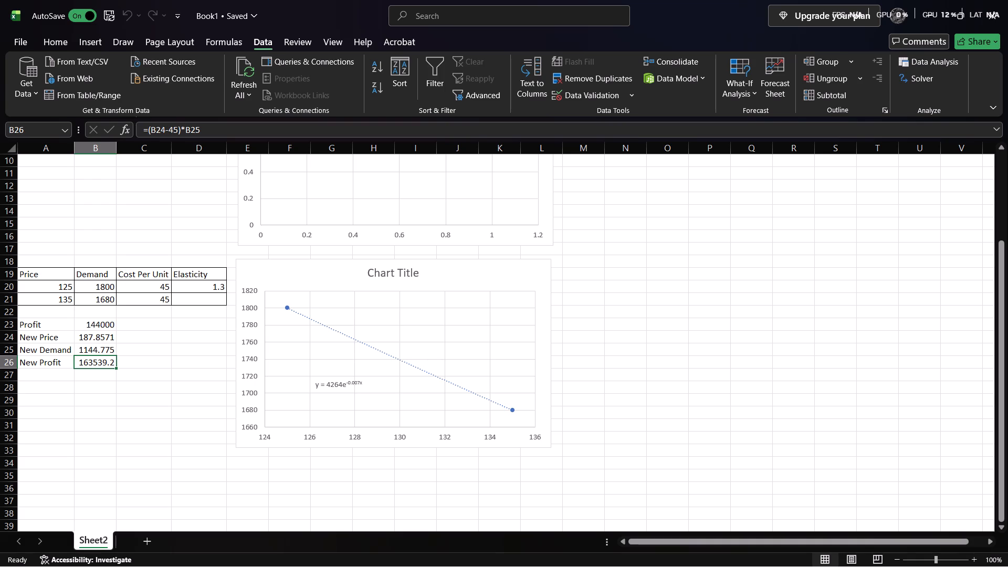
Apply all borders to the Q.2 profit results block A23:B26.
key(ctrl+a)
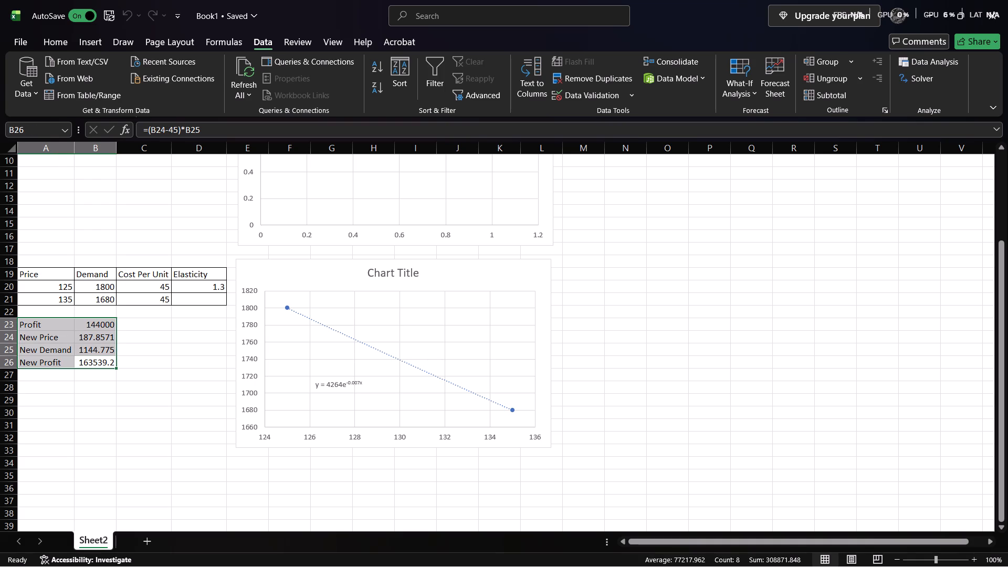
click(59, 40)
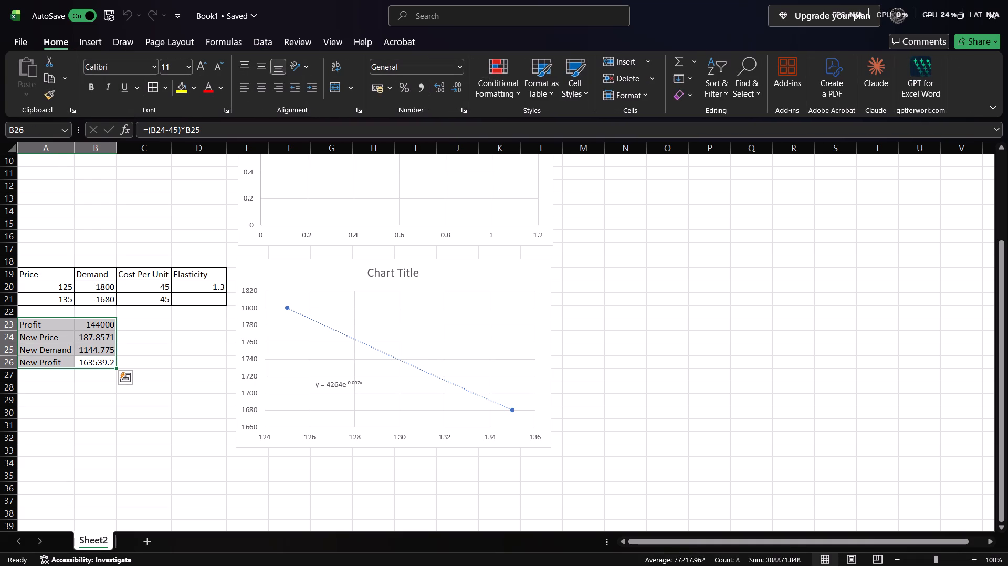
click(156, 93)
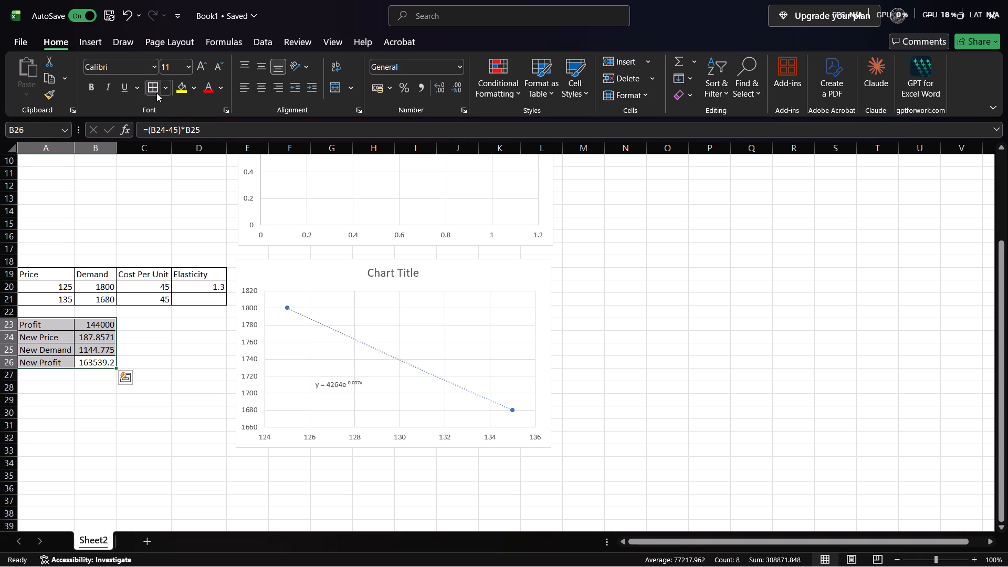
Delete the title from the Q.2 demand chart.
click(480, 271)
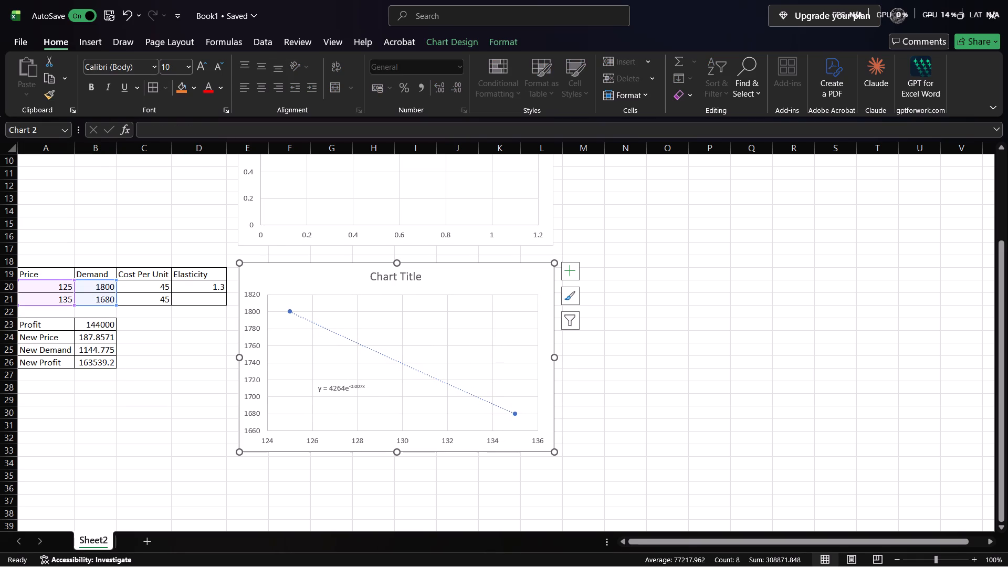
scroll(672, 262, up, 3)
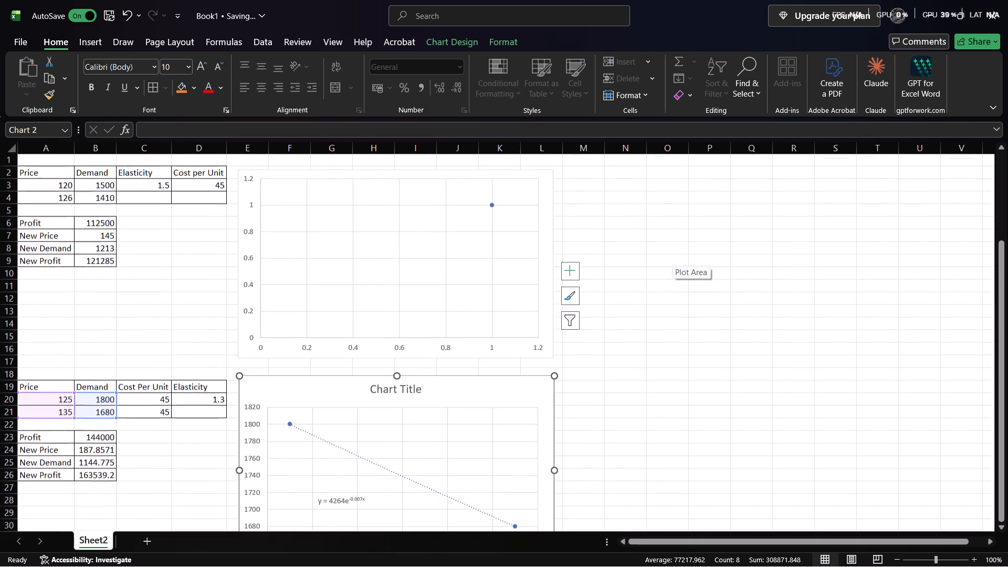
click(568, 329)
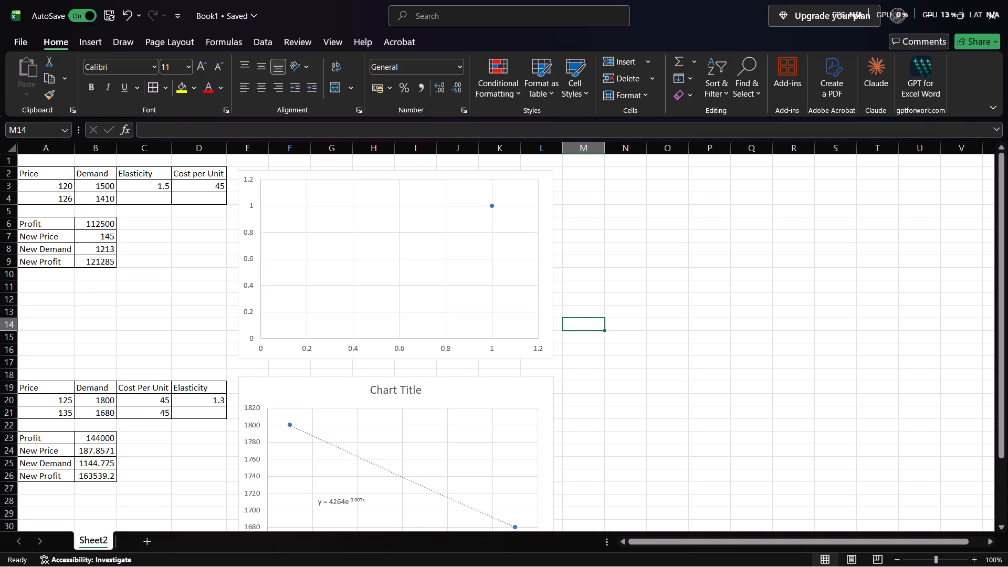
click(406, 396)
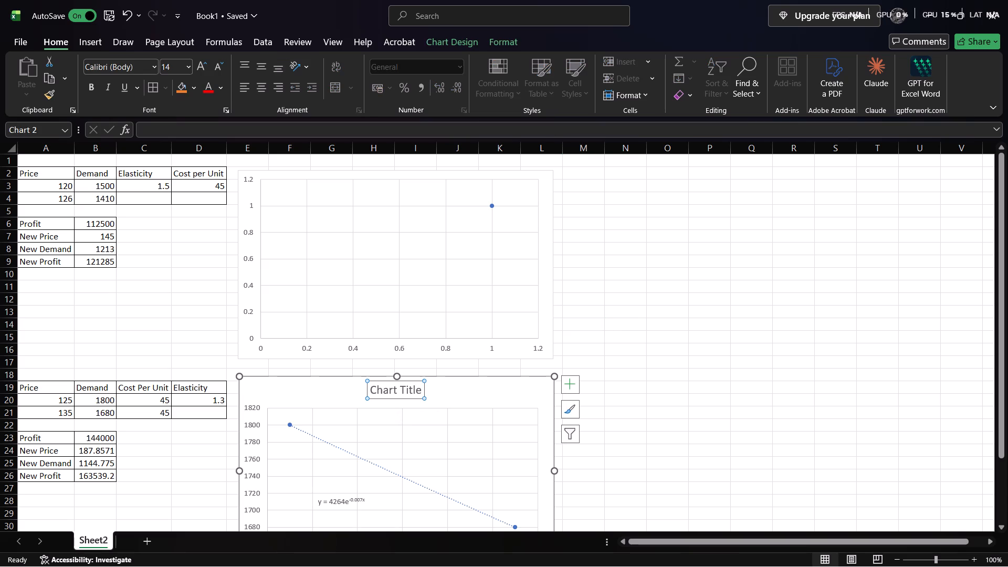
key(Delete)
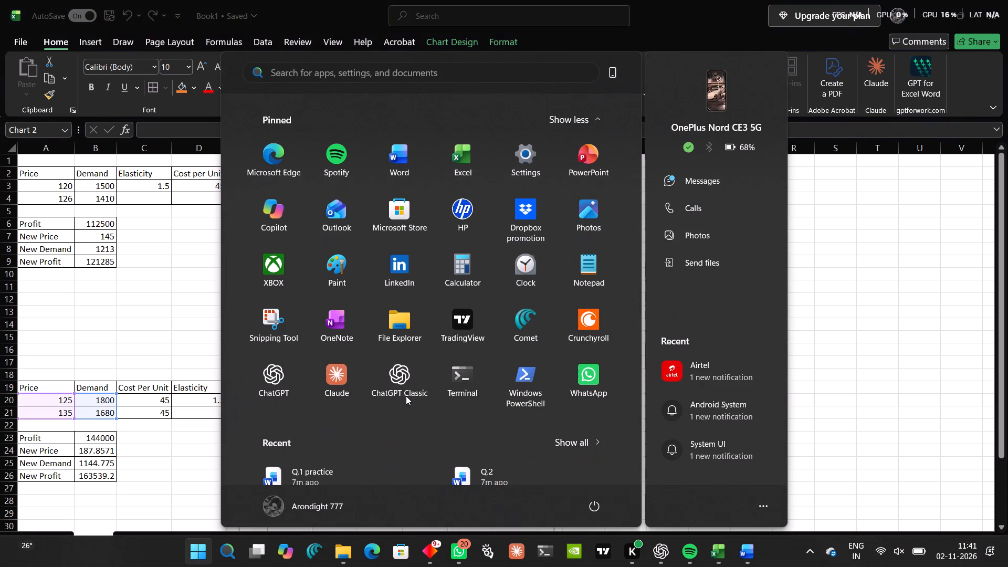
click(837, 299)
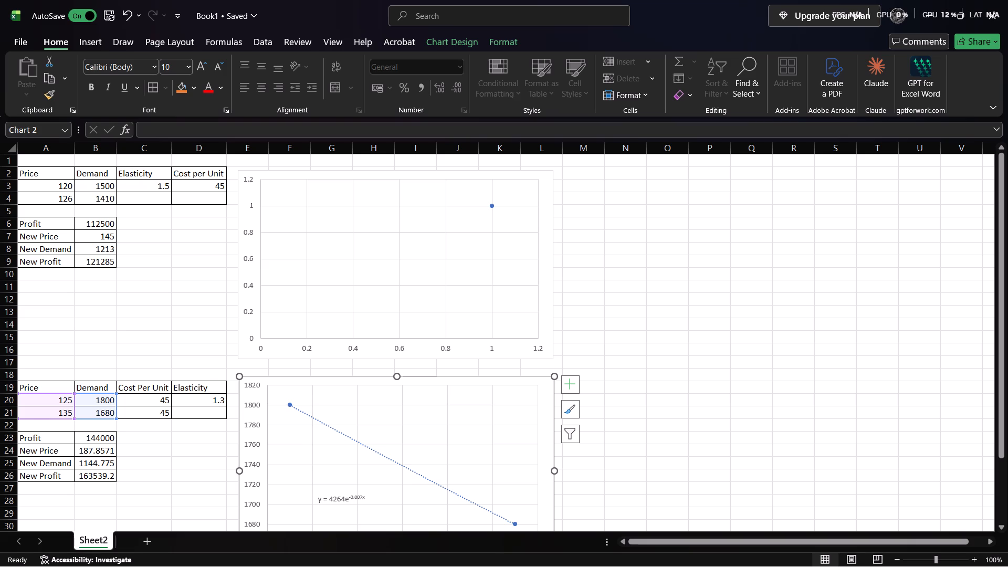
Enter the power demand curve equation q=ap^e as text in A28, below the Q.2 results.
scroll(837, 299, down, 3)
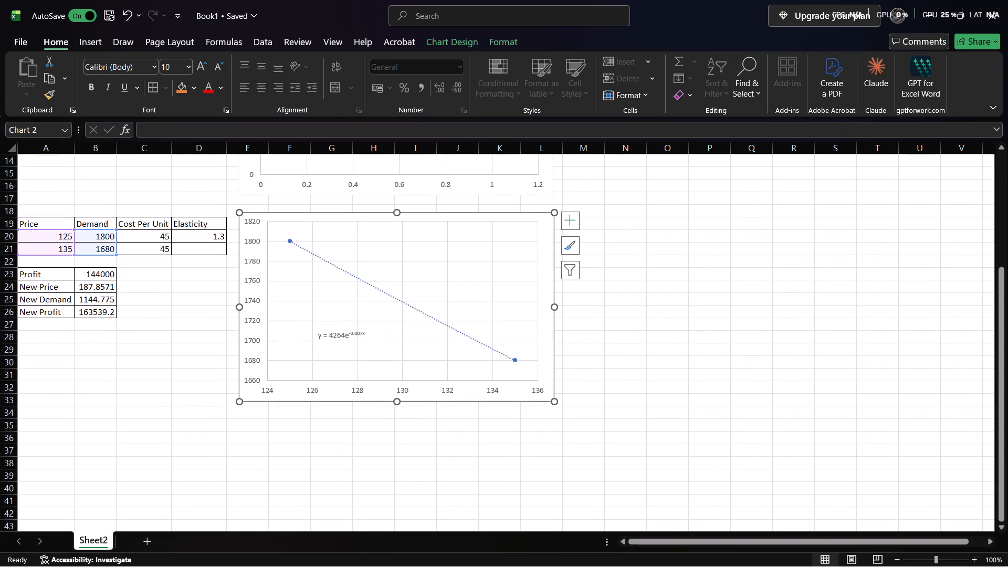
click(40, 352)
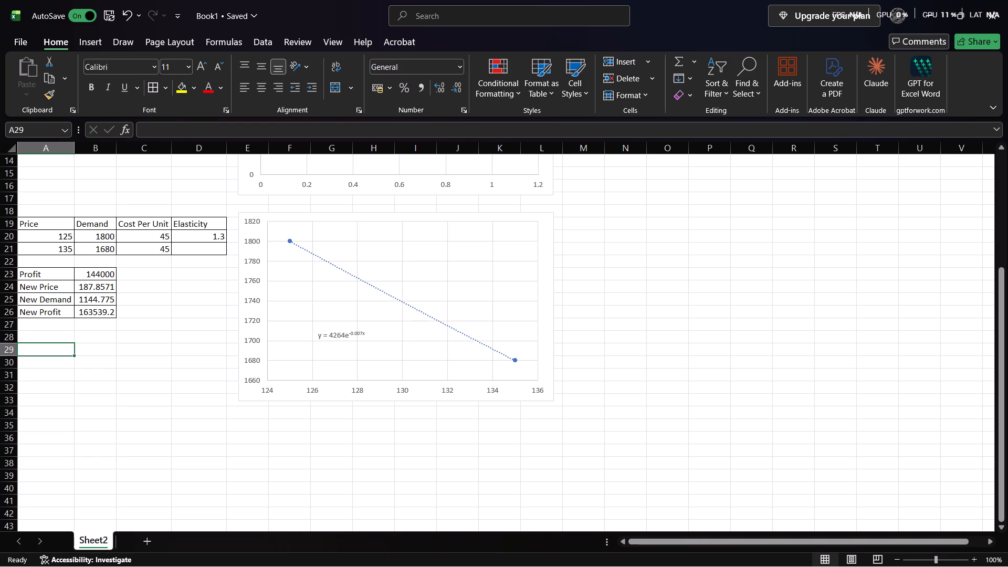
key(Up)
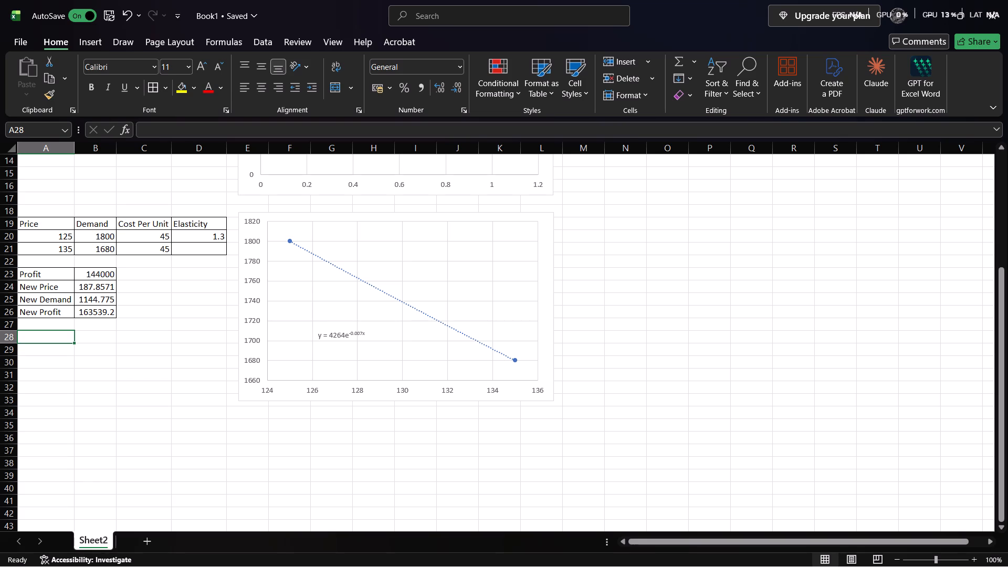
key(Down)
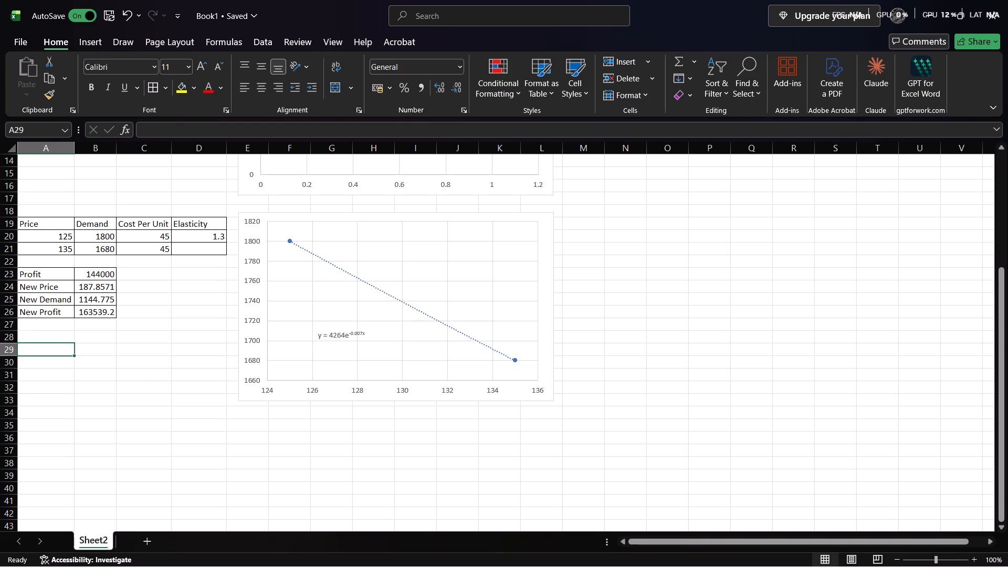
click(53, 332)
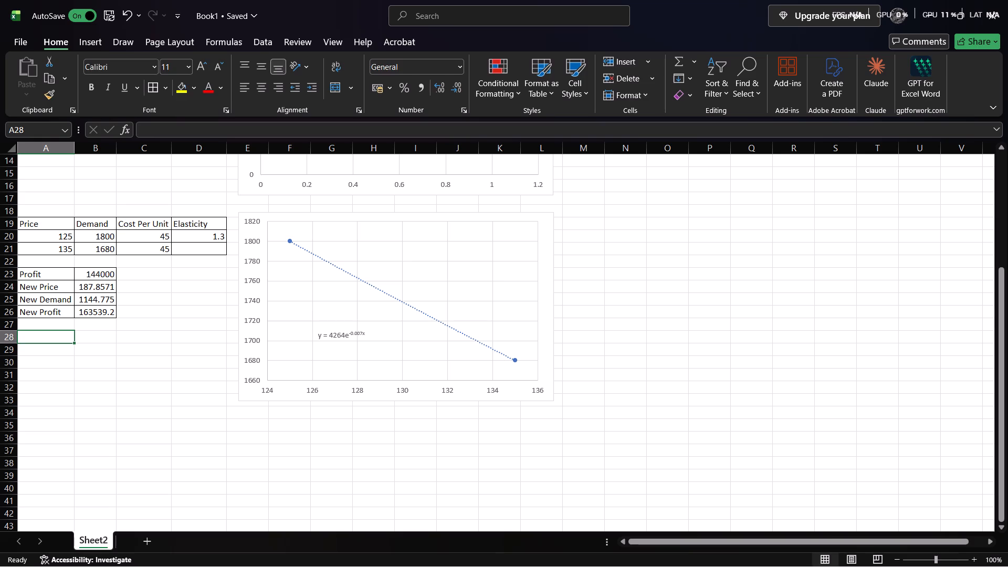
key(equal)
text(ap)
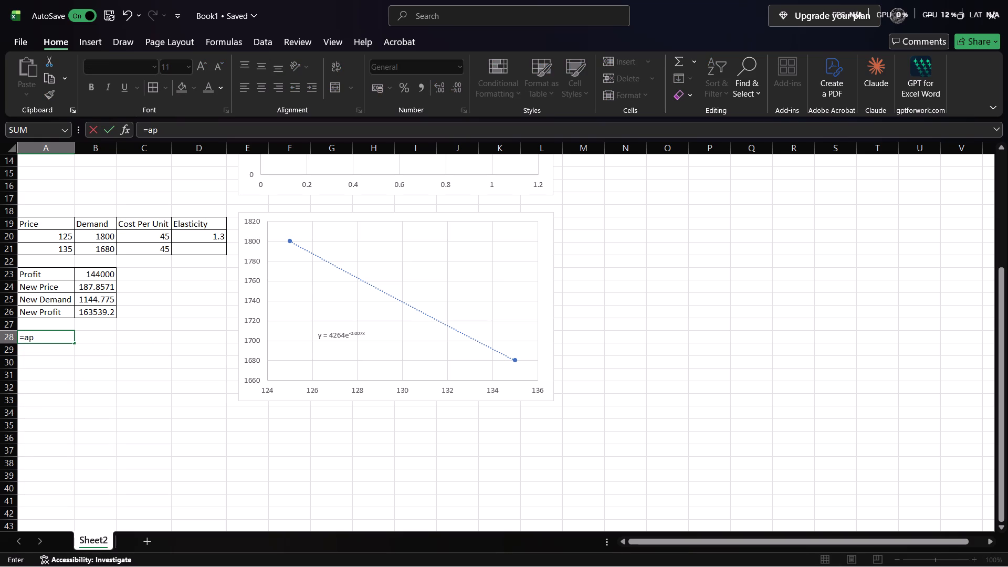
key(BackSpace)
key(BackSpace)
key(BackSpace)
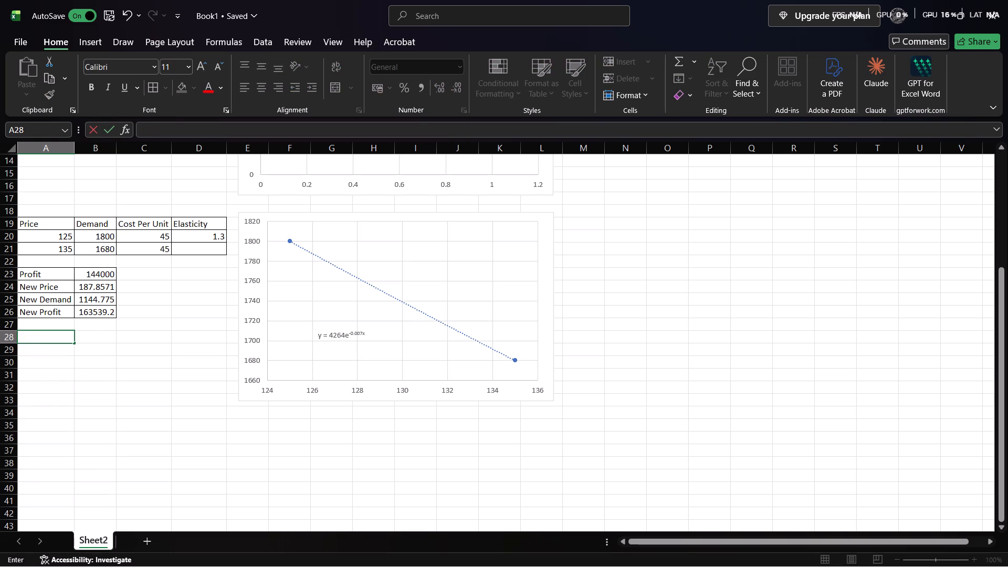
key(BackSpace)
key(q)
key(equal)
text(ap)
key(shift+asciicircum)
key(e)
key(Return)
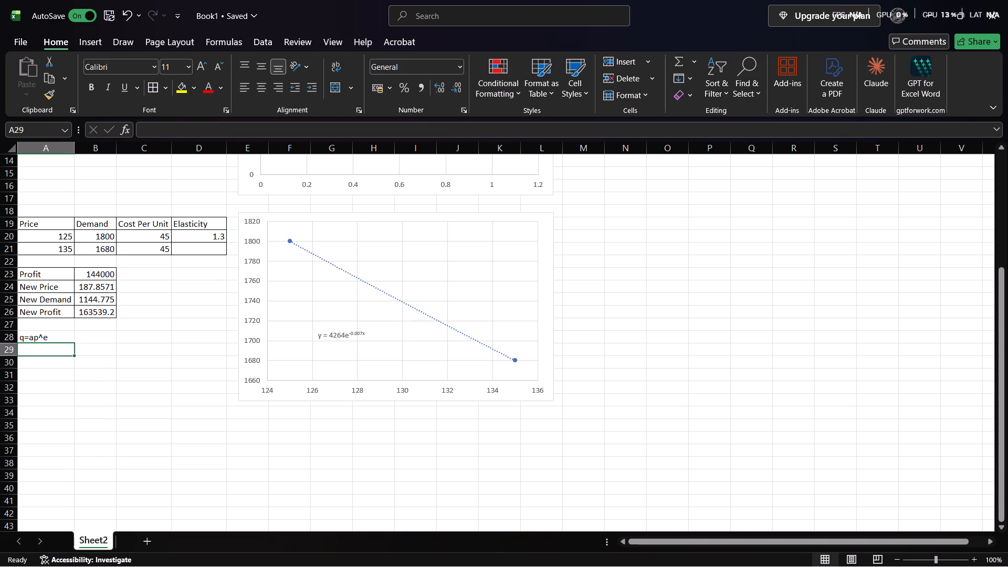
Enter the headers Price, Demand and Elasticity in A29:C29, with Price capitalized.
text(price)
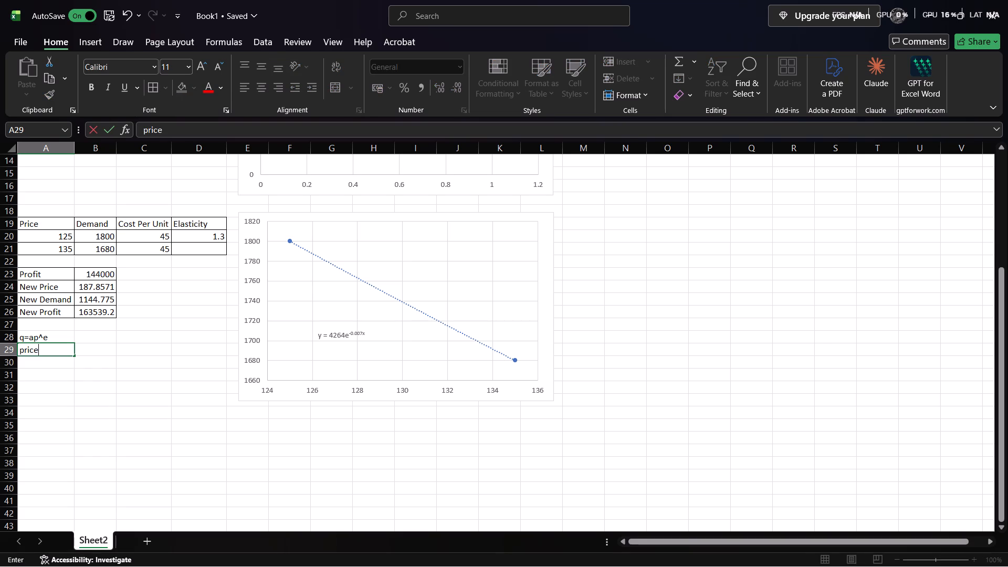
key(Right)
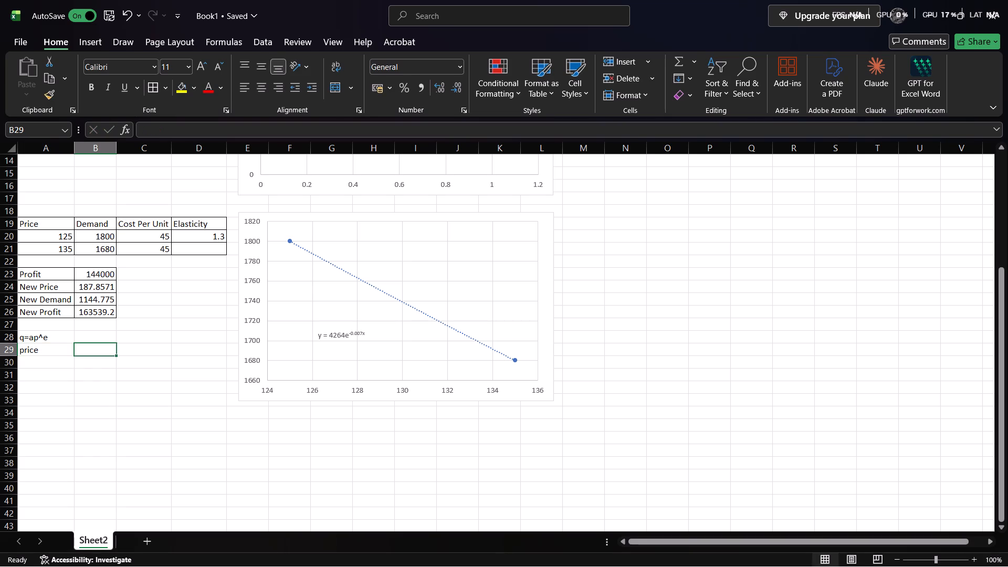
text(Demand)
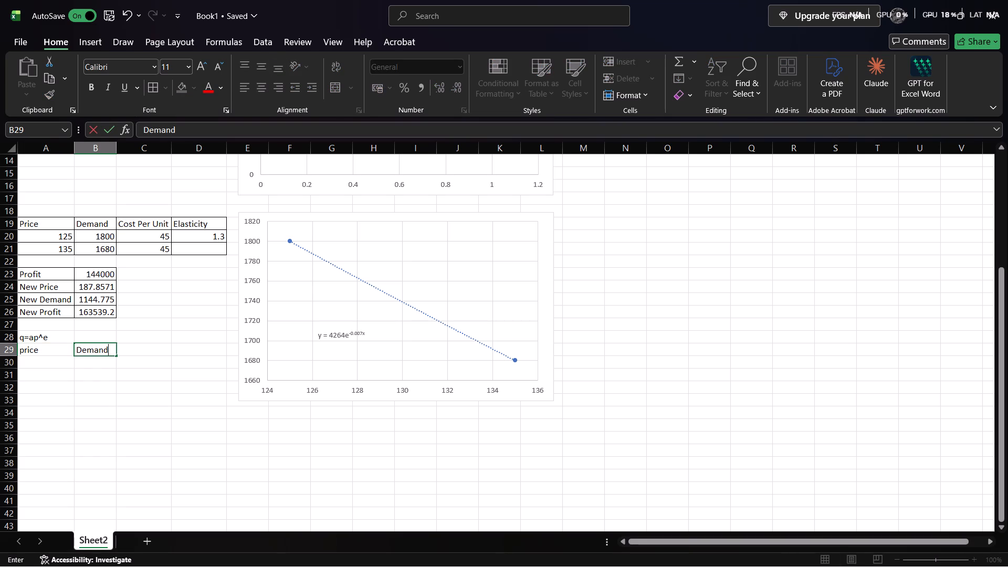
key(Right)
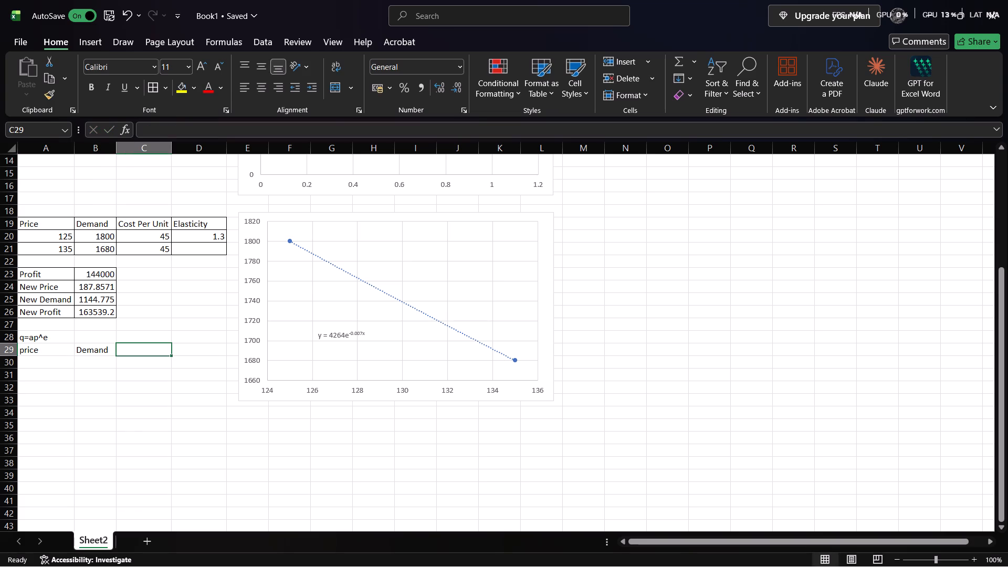
text(Elasticity)
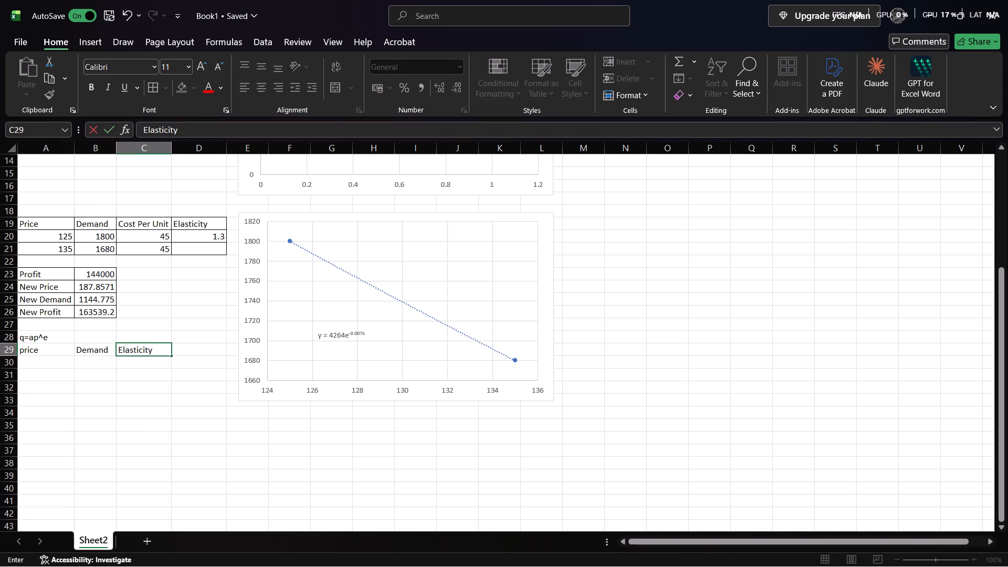
click(41, 358)
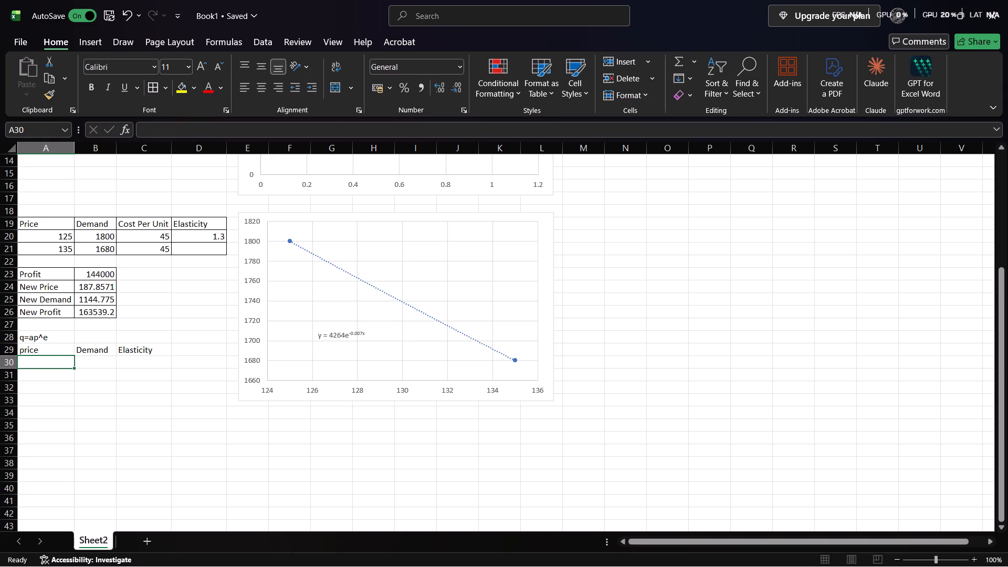
click(43, 354)
click(45, 352)
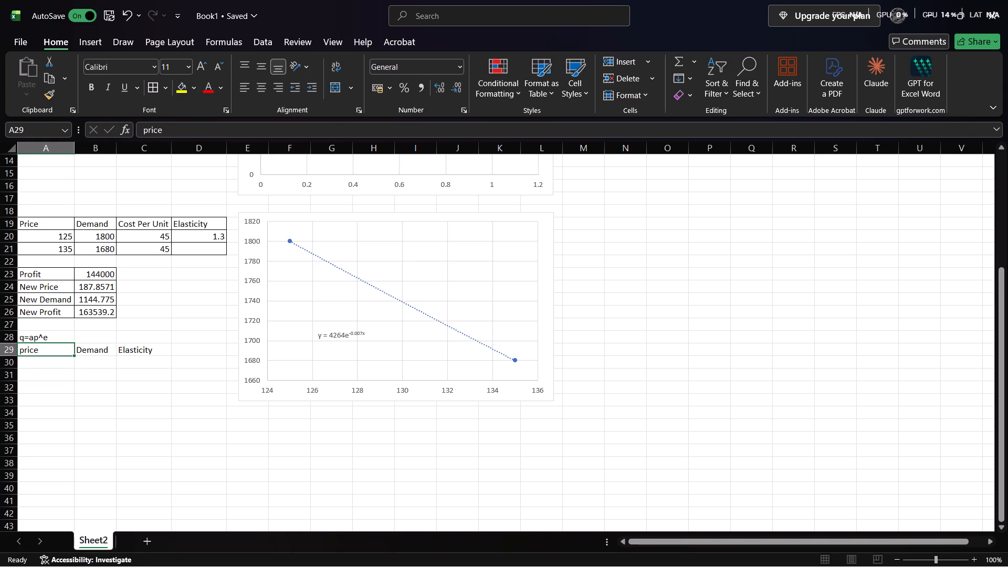
key(shift+p)
text(rice)
key(Right)
key(Right)
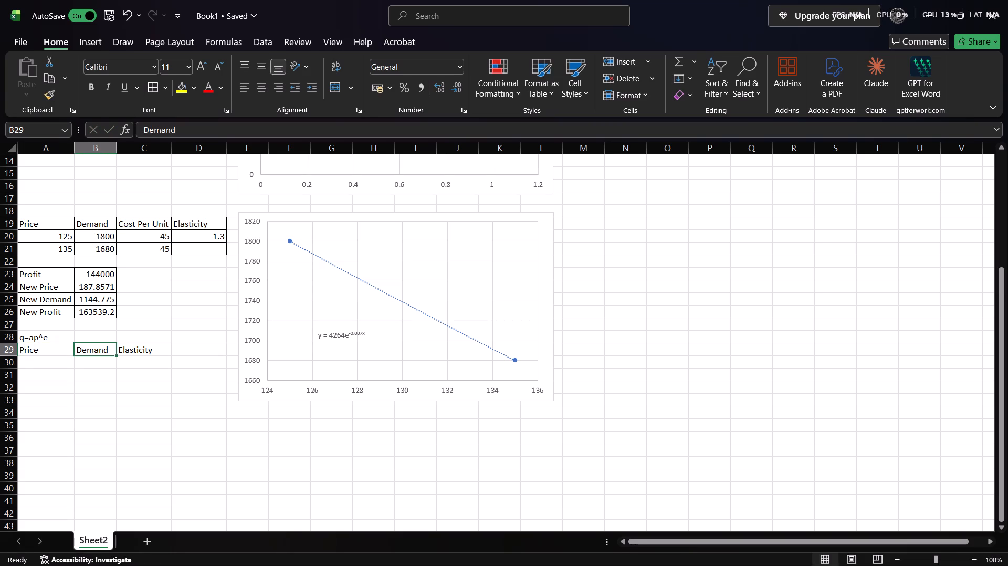
Add the header a in D29, beside the Elasticity header of the power demand table.
key(Right)
key(a)
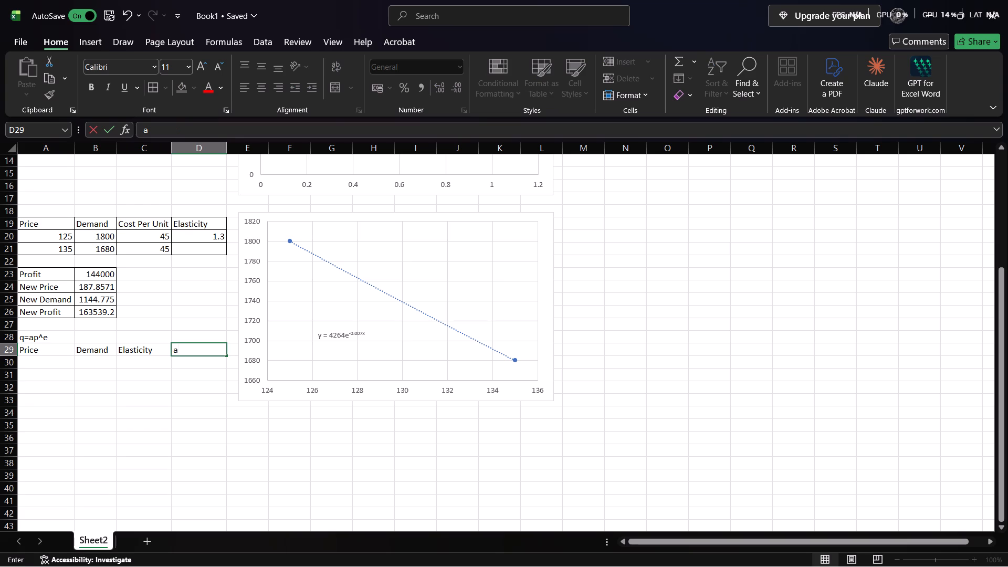
Enter the price 125 in A30 and the elasticity 1.3 in C30.
click(38, 366)
text(125)
click(91, 363)
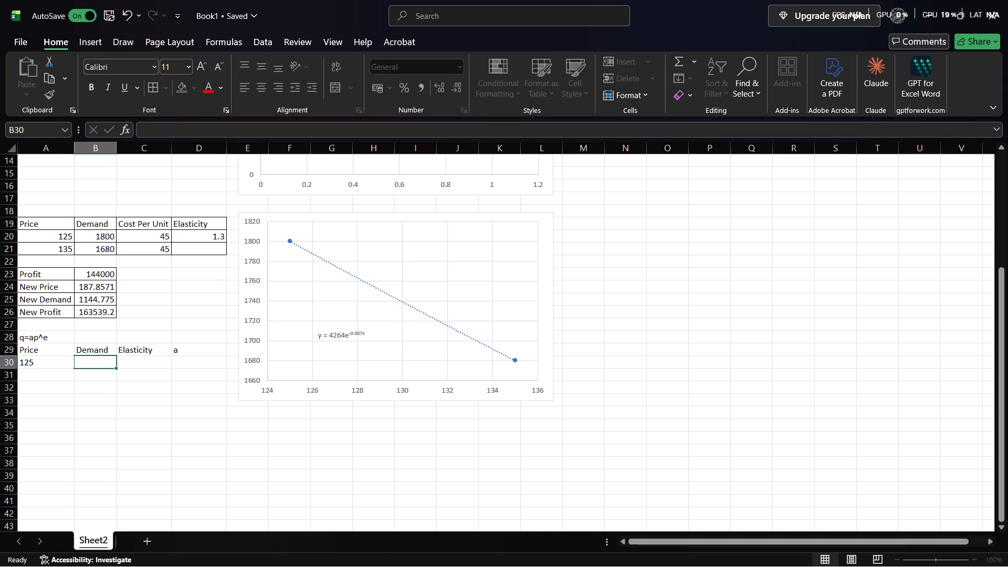
click(129, 363)
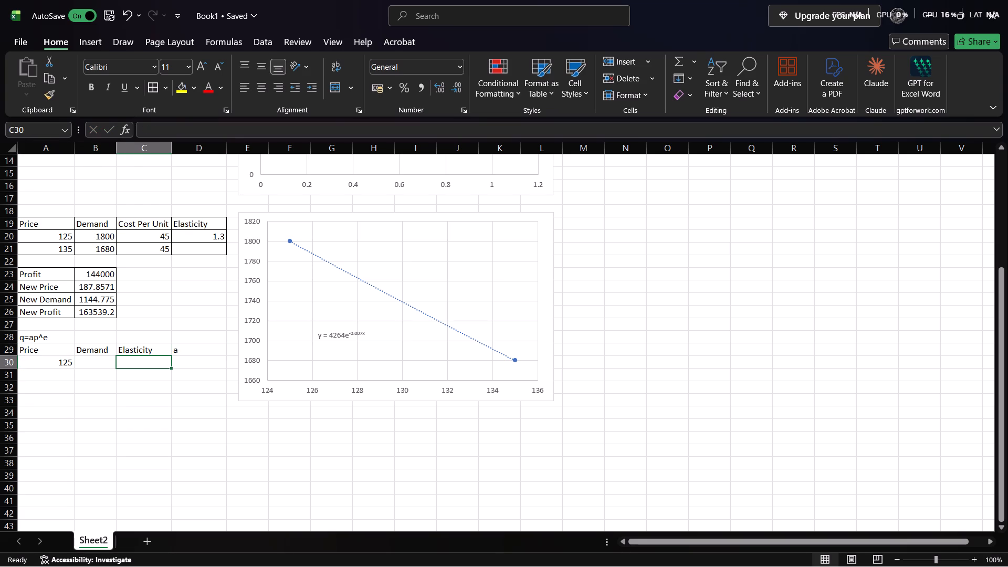
text(1.3)
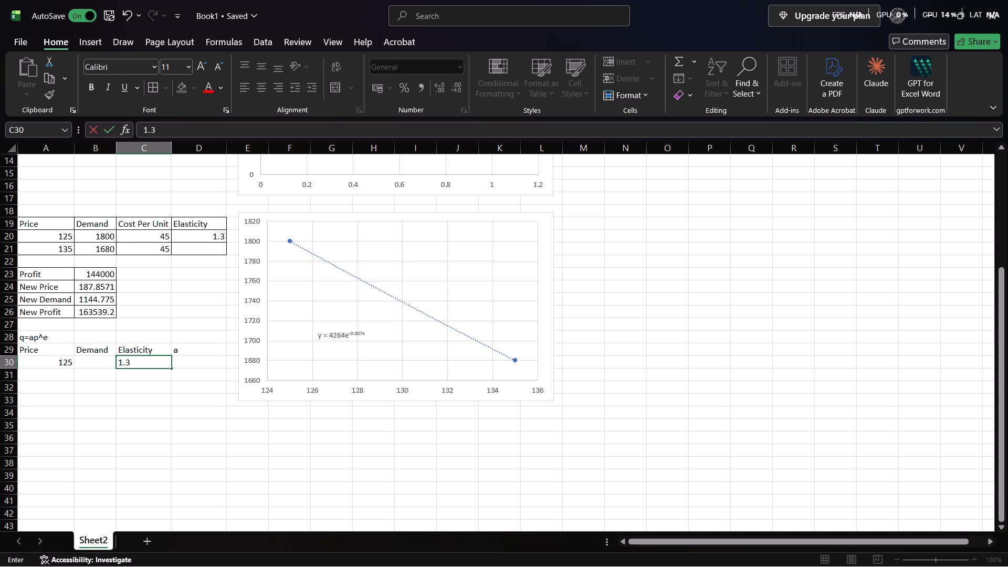
Enter the power demand formula =D30*A30^-C30 in B30 under the Demand header.
click(93, 365)
key(equal)
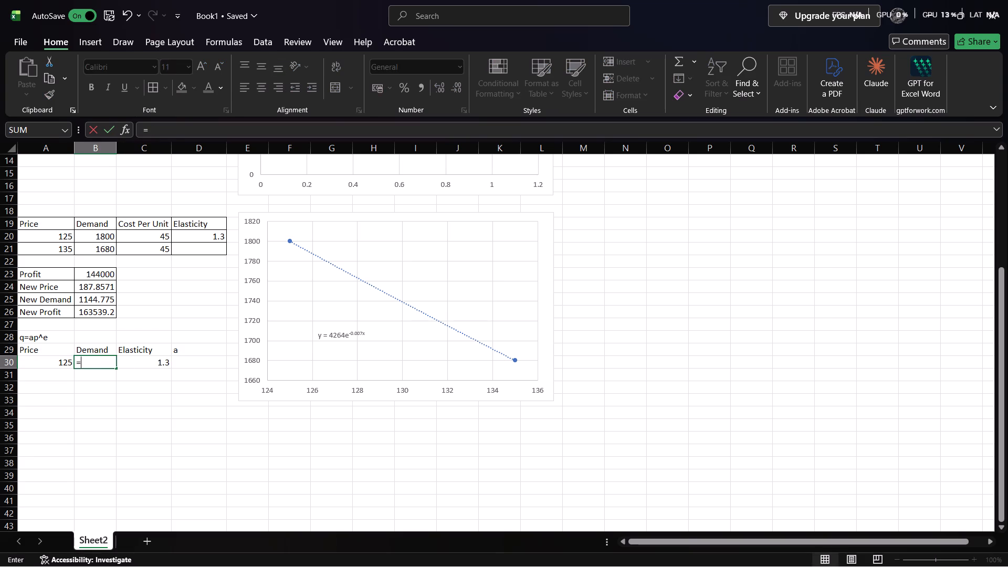
click(203, 364)
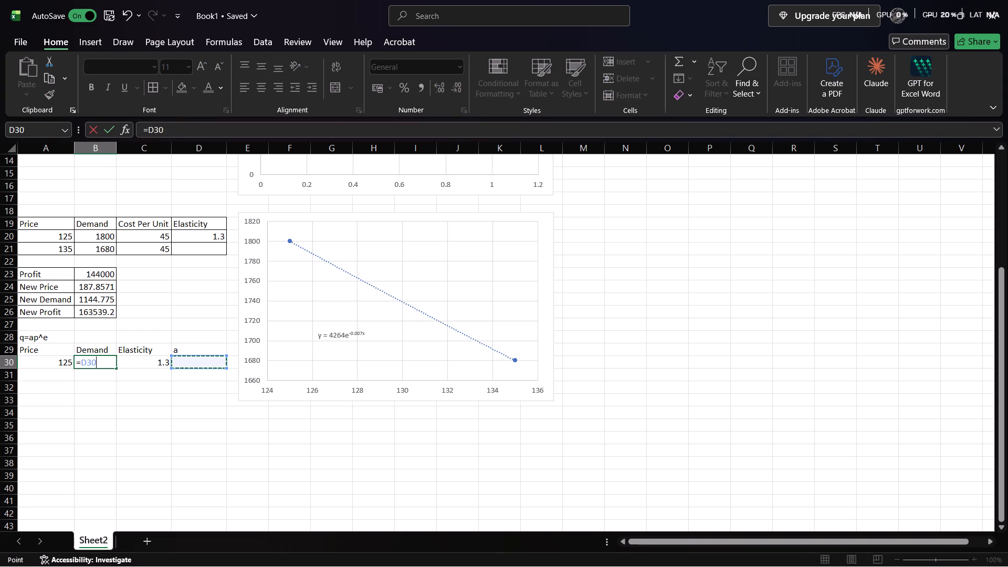
key(shift+asterisk)
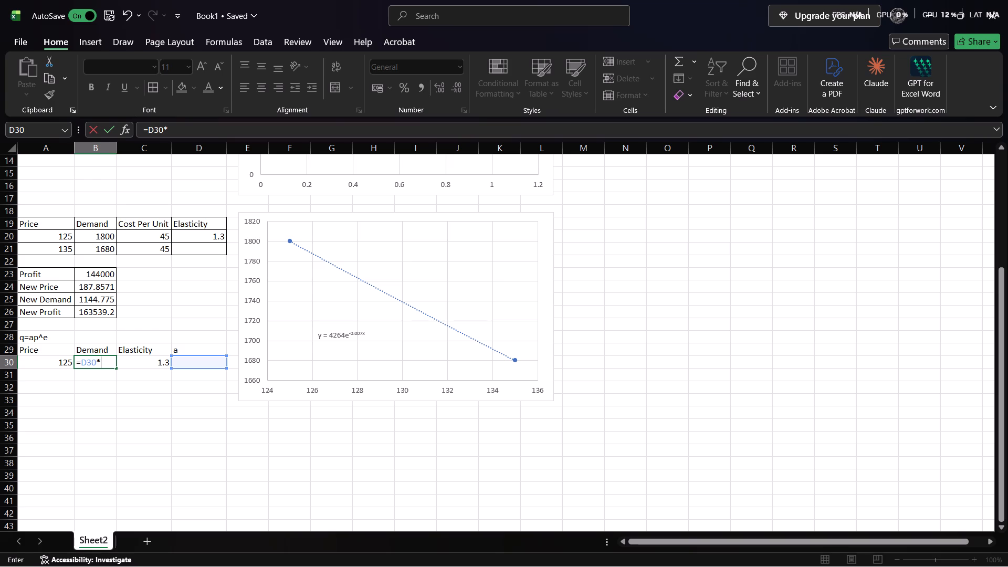
click(57, 362)
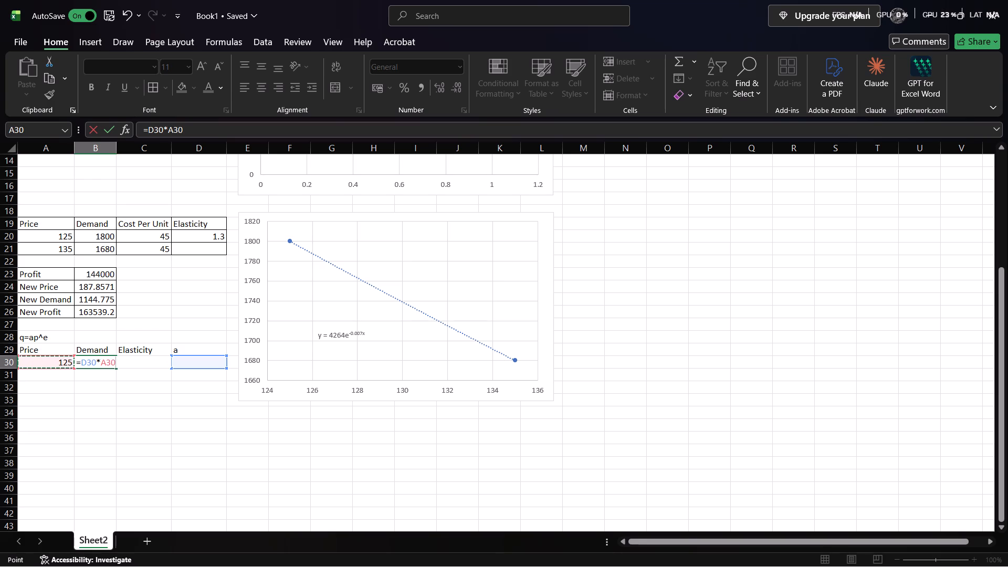
key(shift+asciicircum)
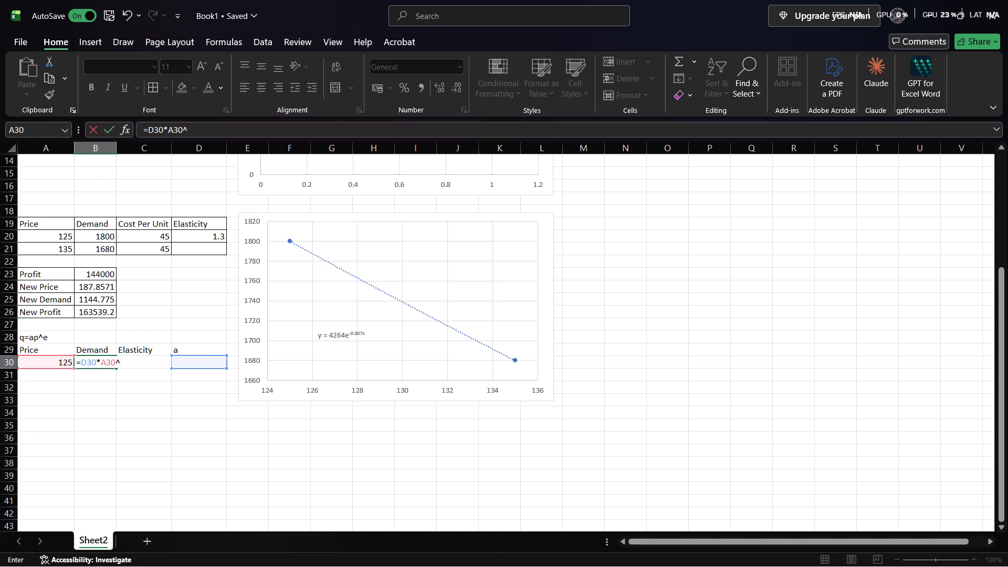
click(156, 363)
key(c)
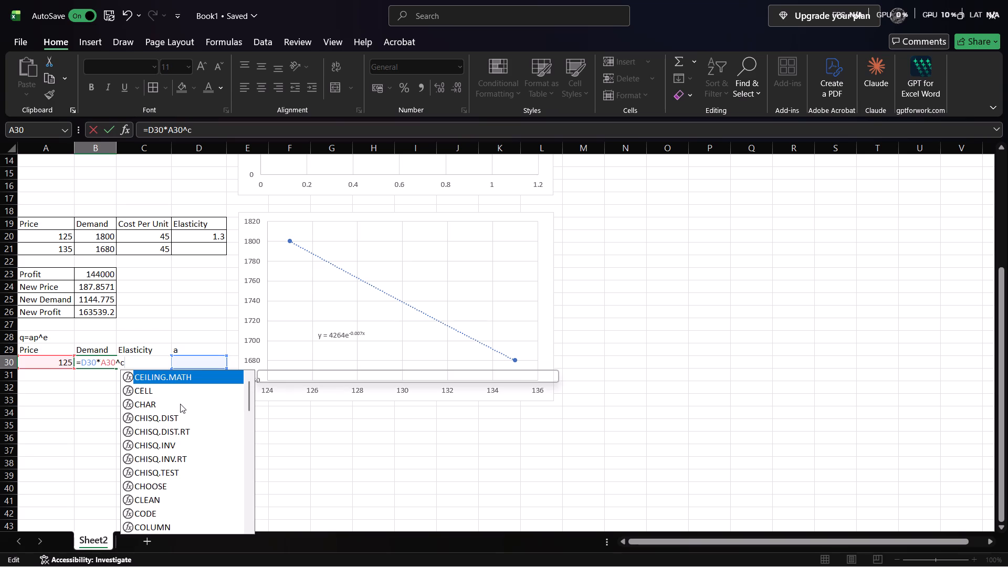
key(BackSpace)
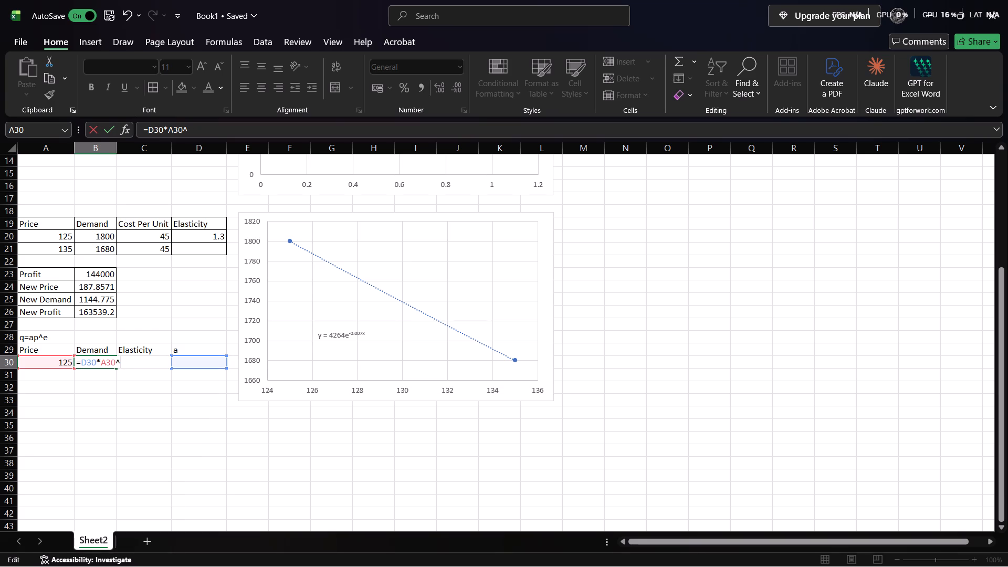
key(minus)
key(shift+c)
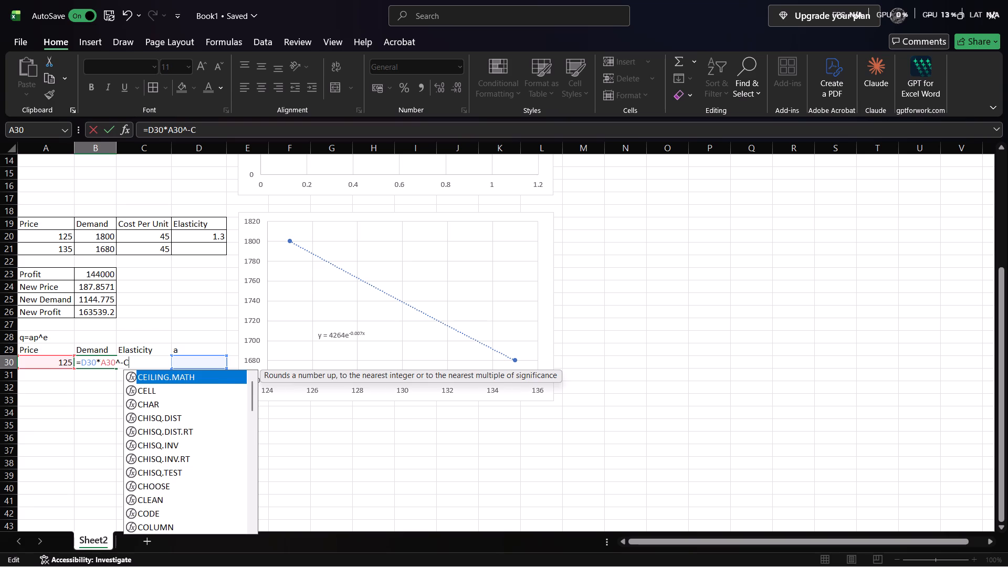
key(3)
key(0)
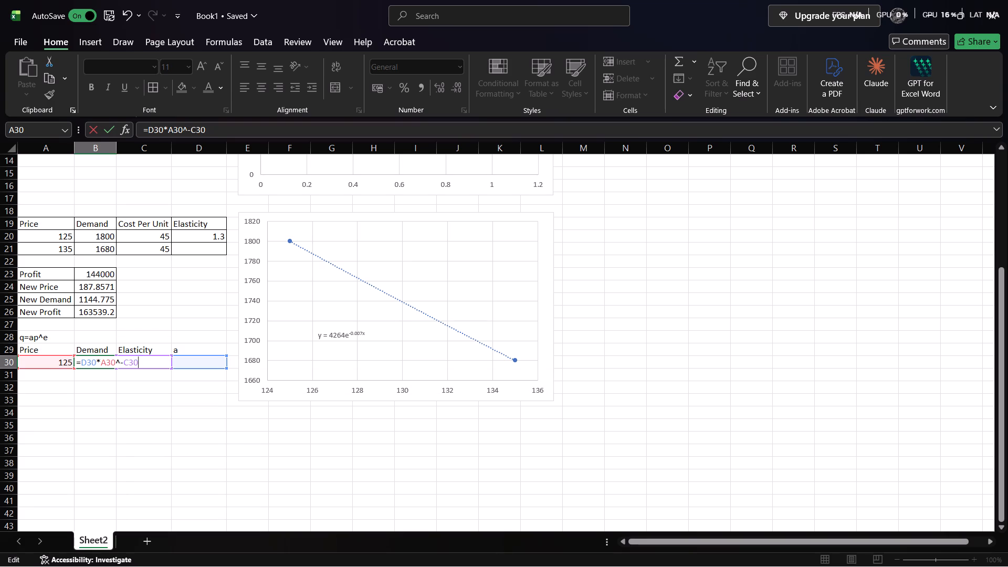
key(Return)
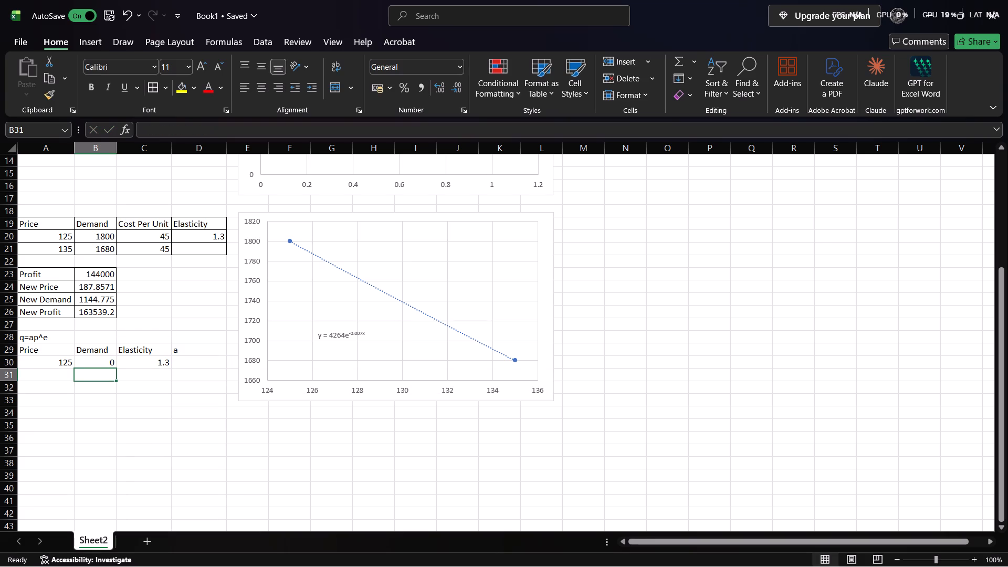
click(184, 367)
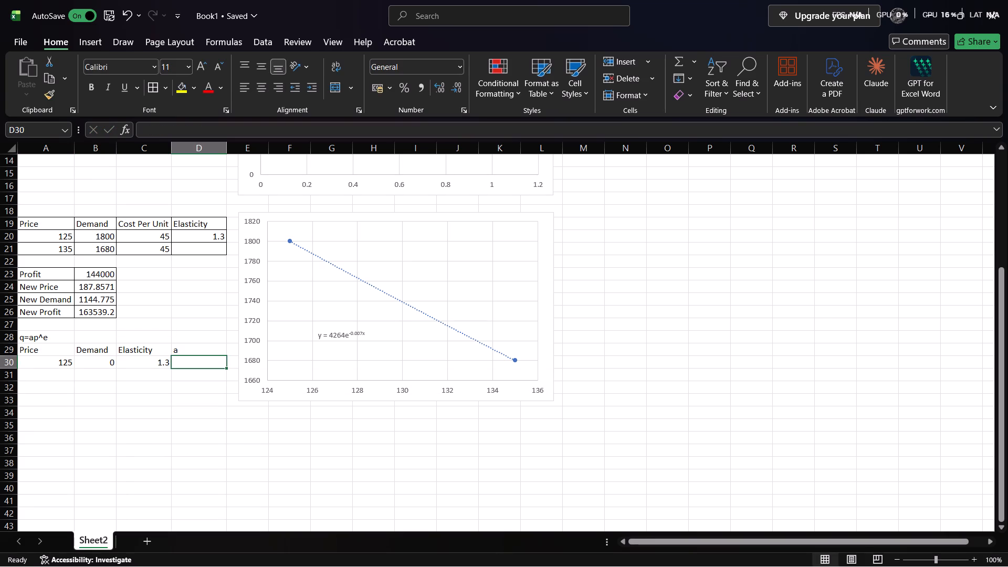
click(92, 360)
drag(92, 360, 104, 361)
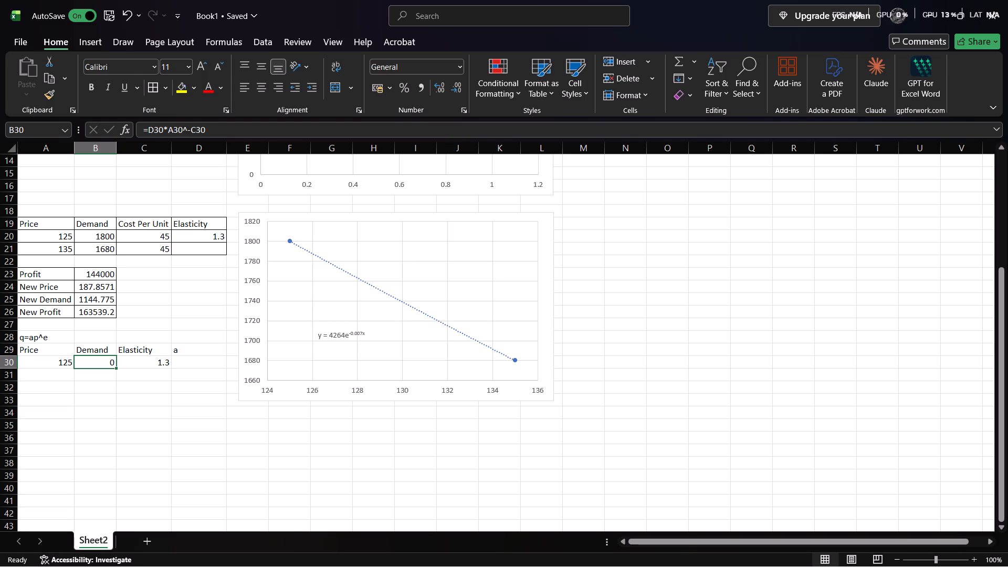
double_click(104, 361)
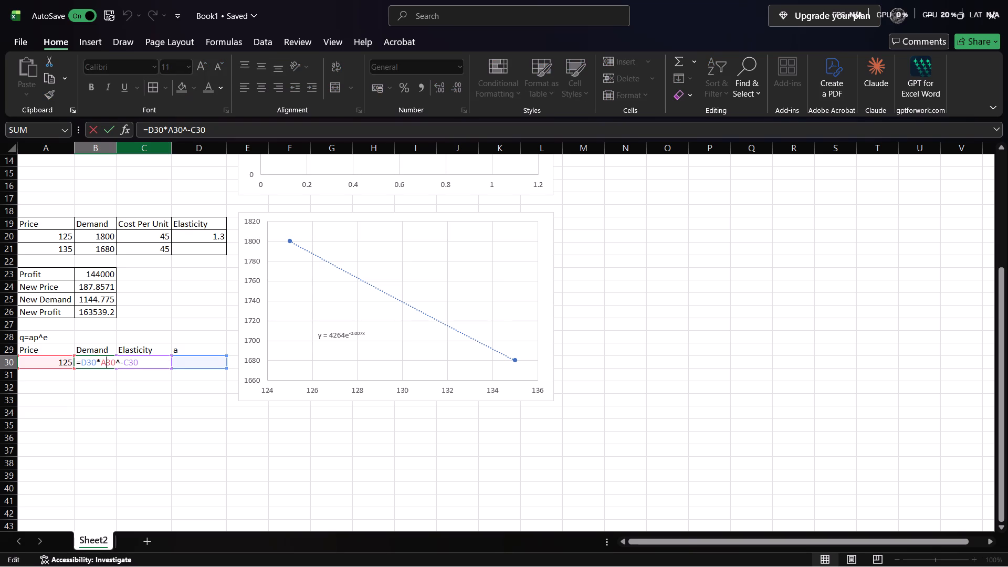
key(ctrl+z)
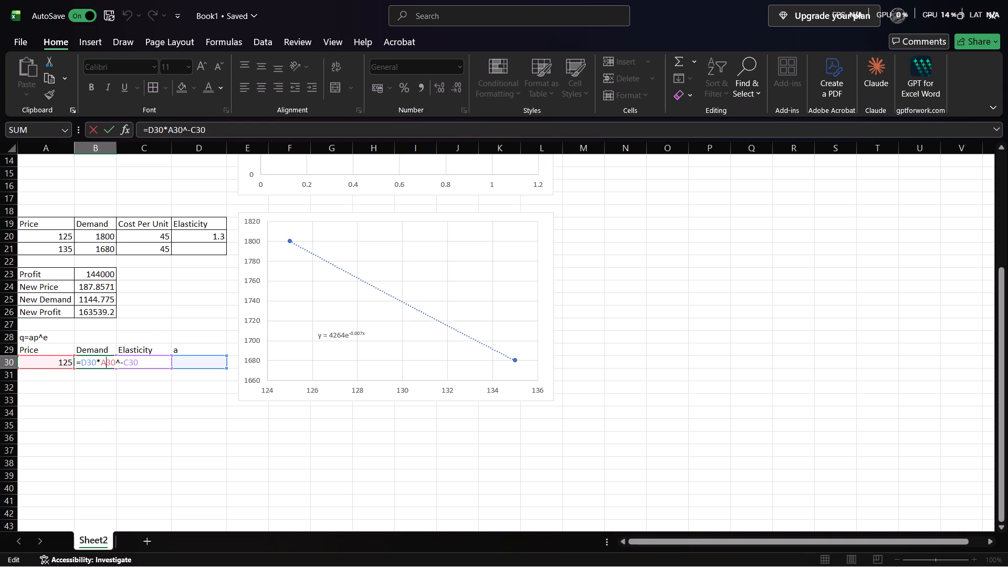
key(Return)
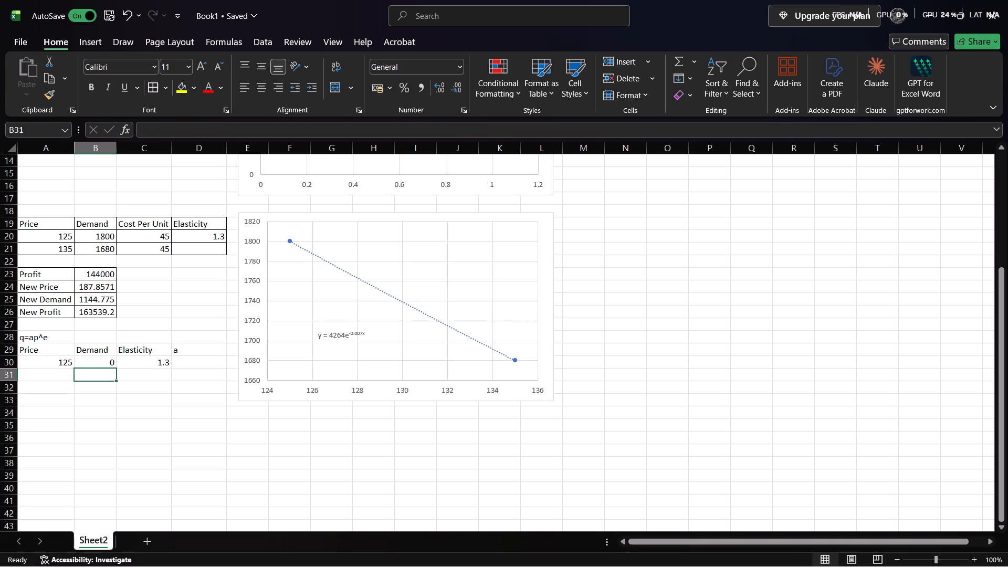
Autofit the widths of columns B and C to their contents.
double_click(118, 145)
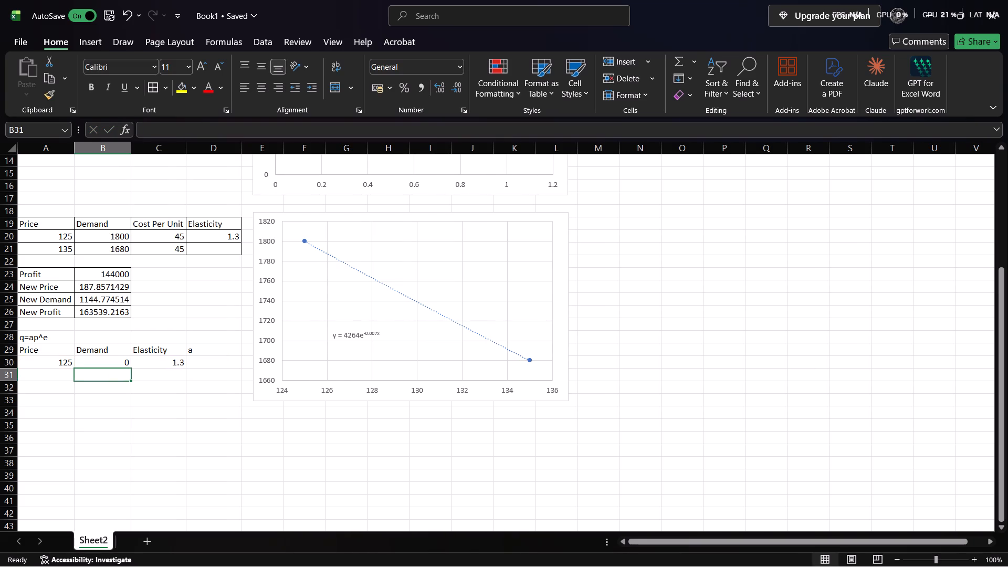
double_click(186, 146)
Run Goal Seek to set the demand in B30 to 1800 by changing the a coefficient in D30, and keep the solution.
click(107, 360)
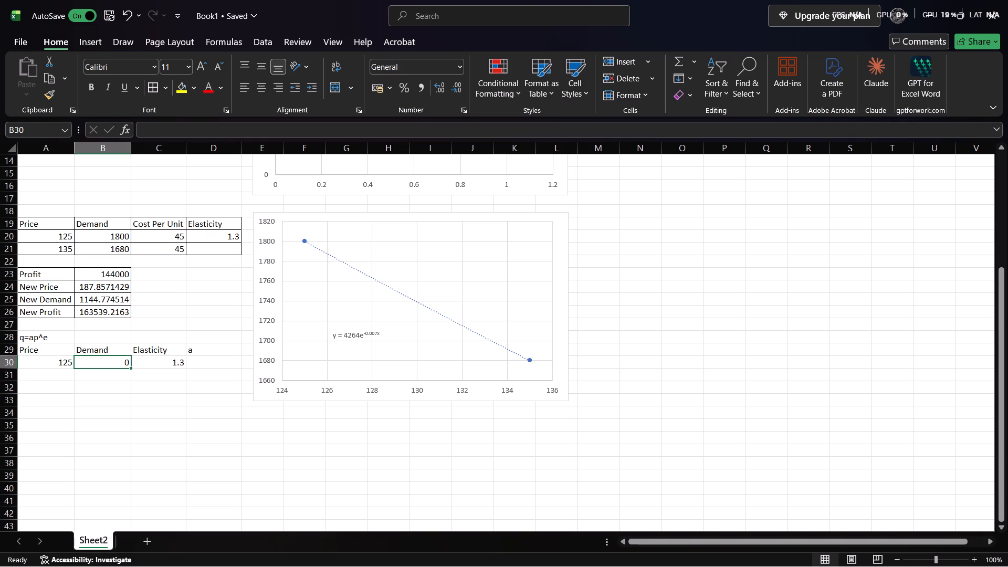
click(93, 38)
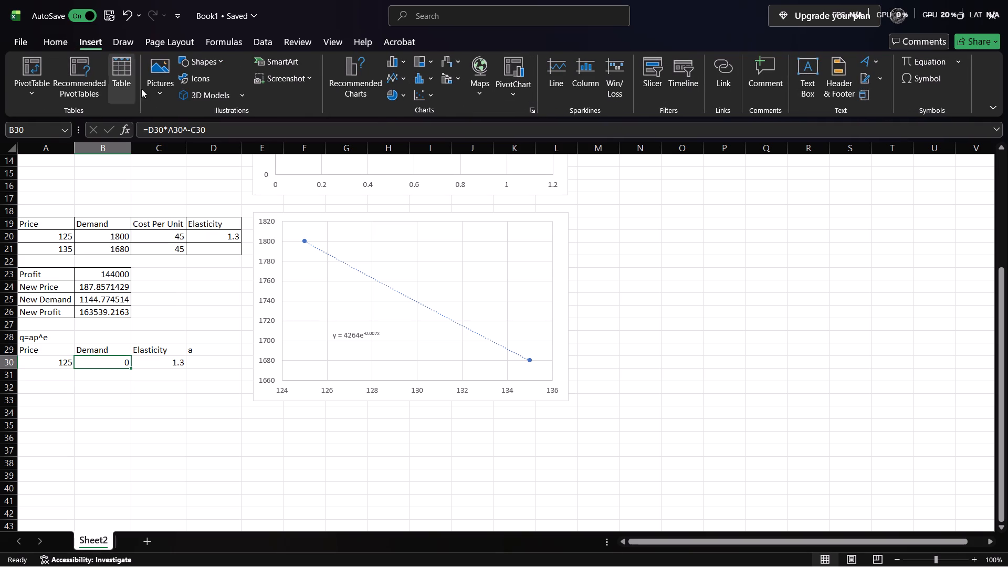
click(266, 36)
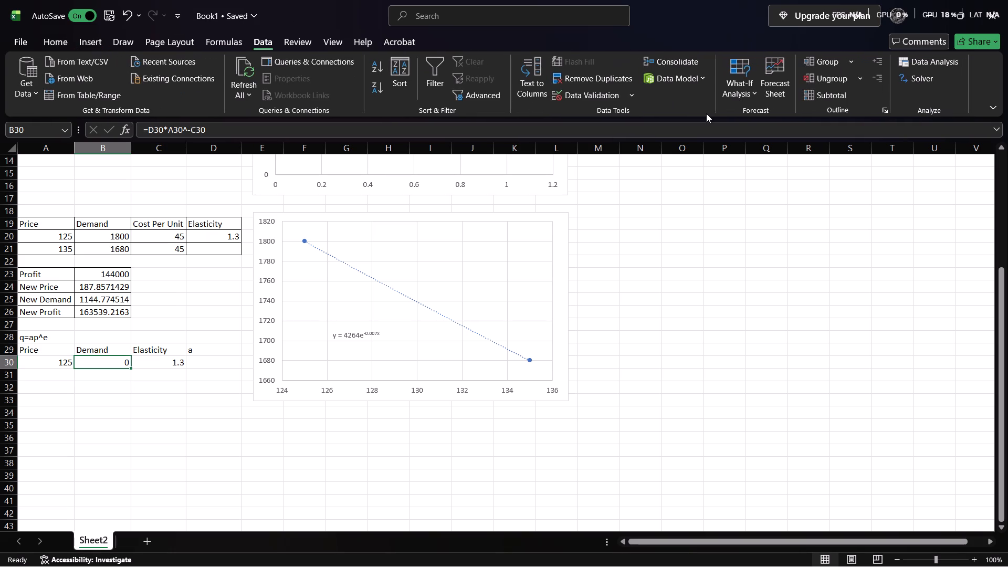
click(747, 86)
click(762, 129)
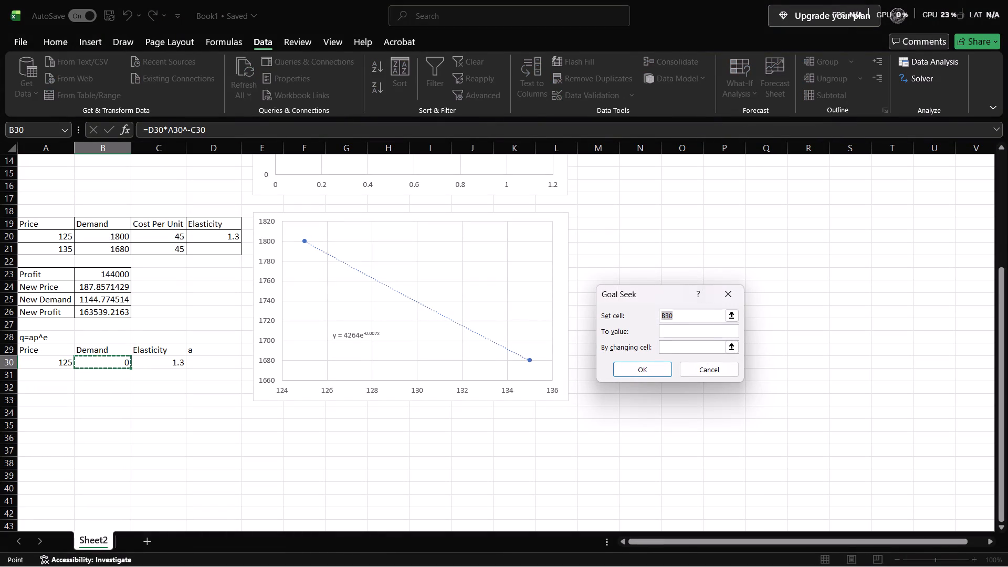
click(685, 333)
key(1)
text(800)
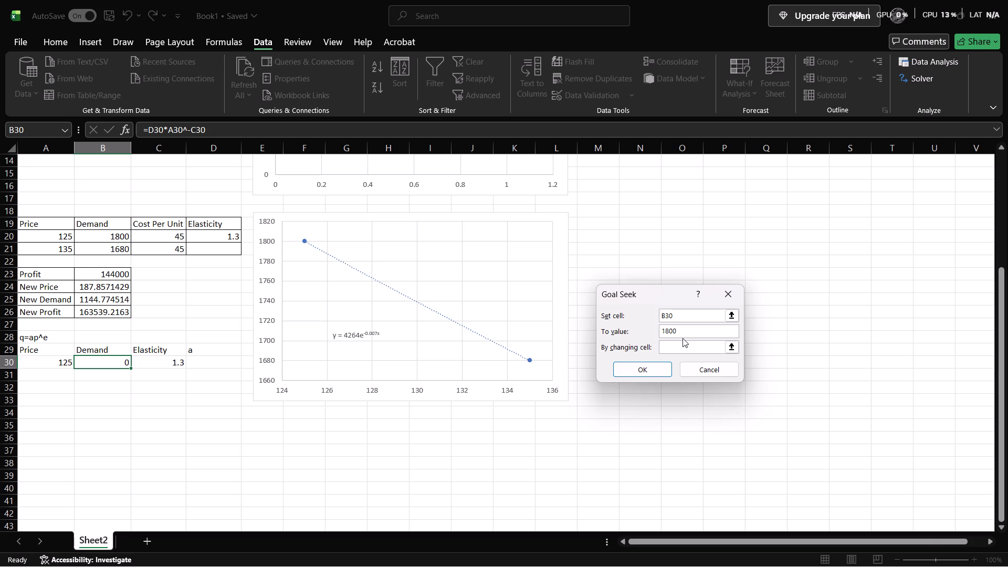
click(679, 347)
click(211, 367)
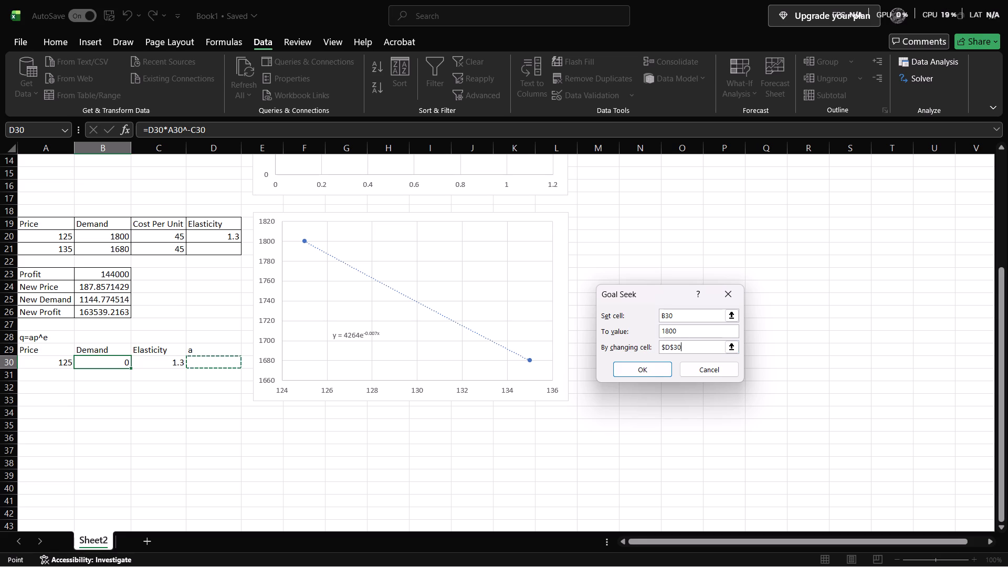
click(659, 373)
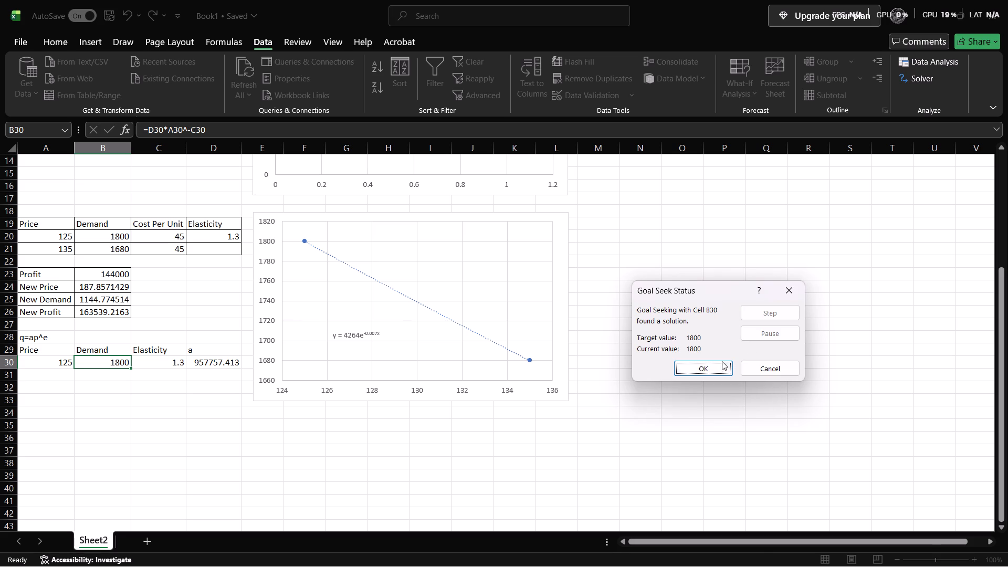
click(715, 360)
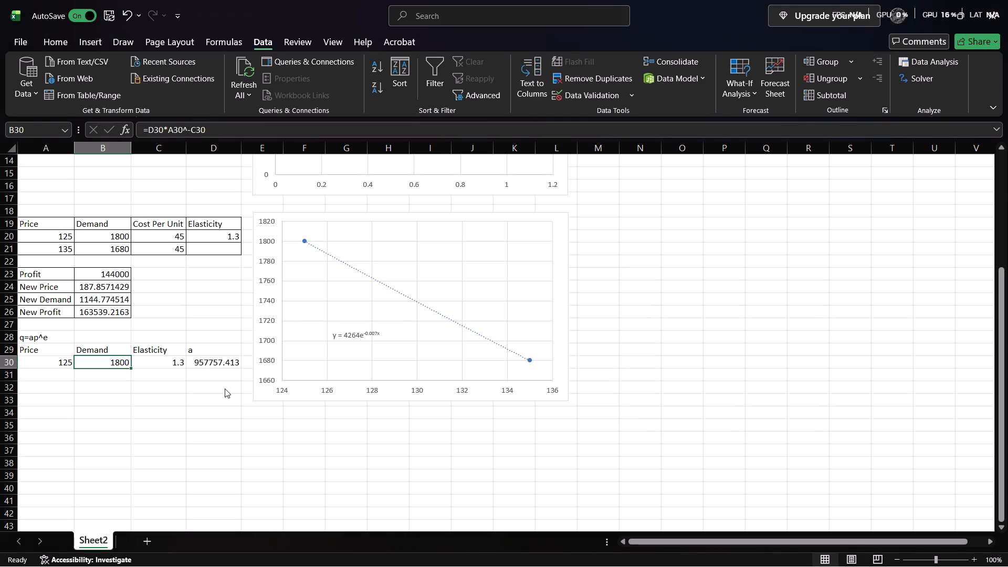
Enter 50 in A32, two rows below the power demand table's price.
click(64, 383)
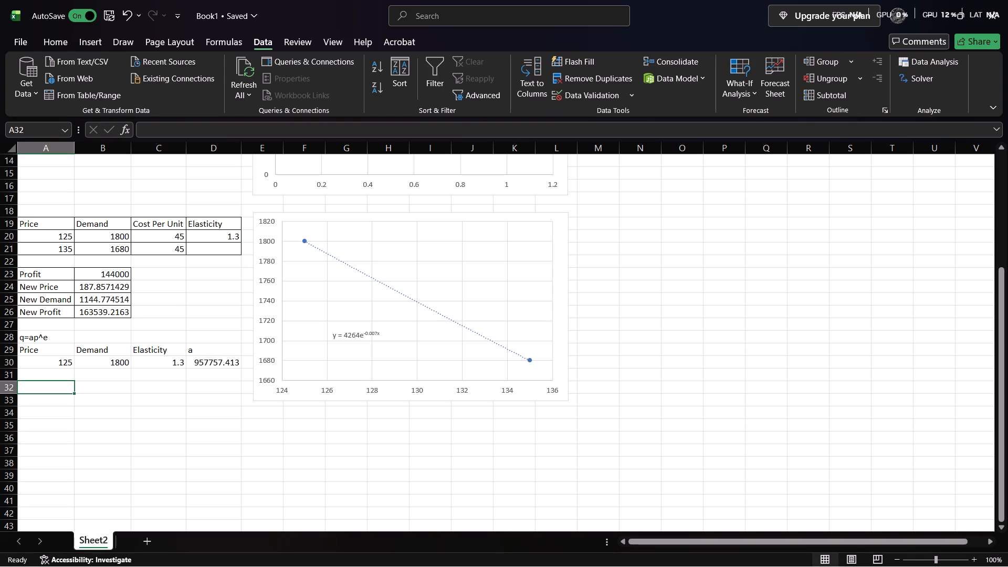
text(50)
key(Return)
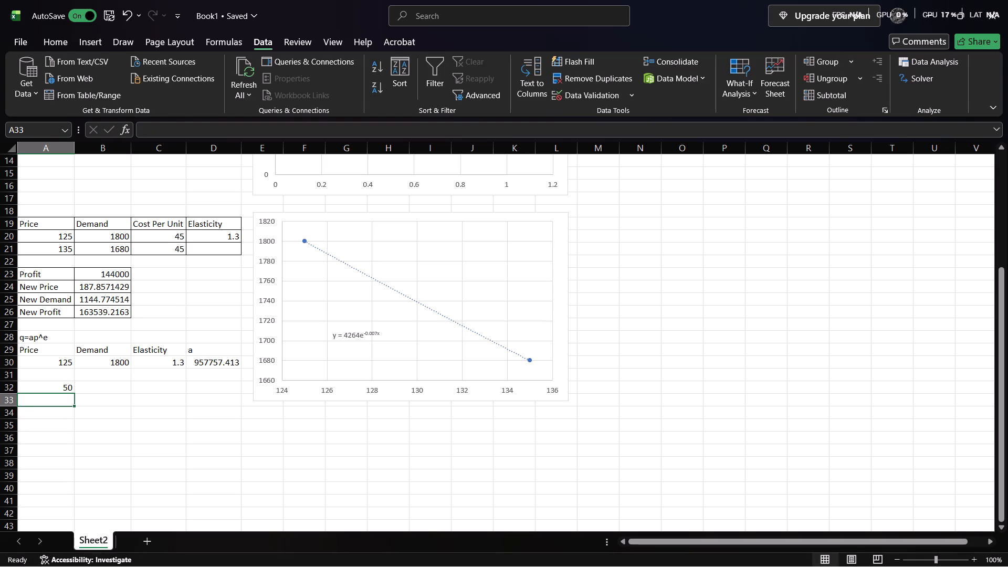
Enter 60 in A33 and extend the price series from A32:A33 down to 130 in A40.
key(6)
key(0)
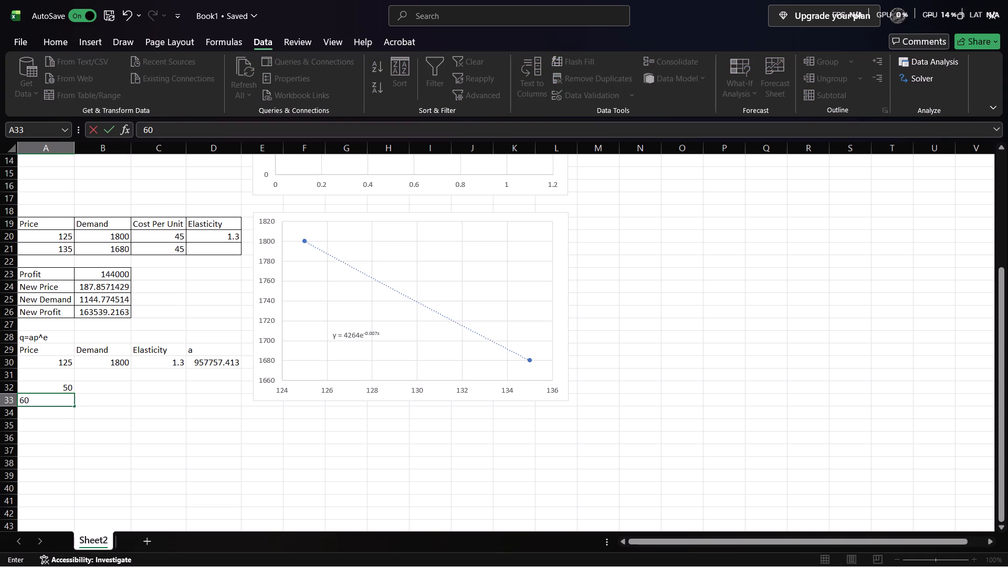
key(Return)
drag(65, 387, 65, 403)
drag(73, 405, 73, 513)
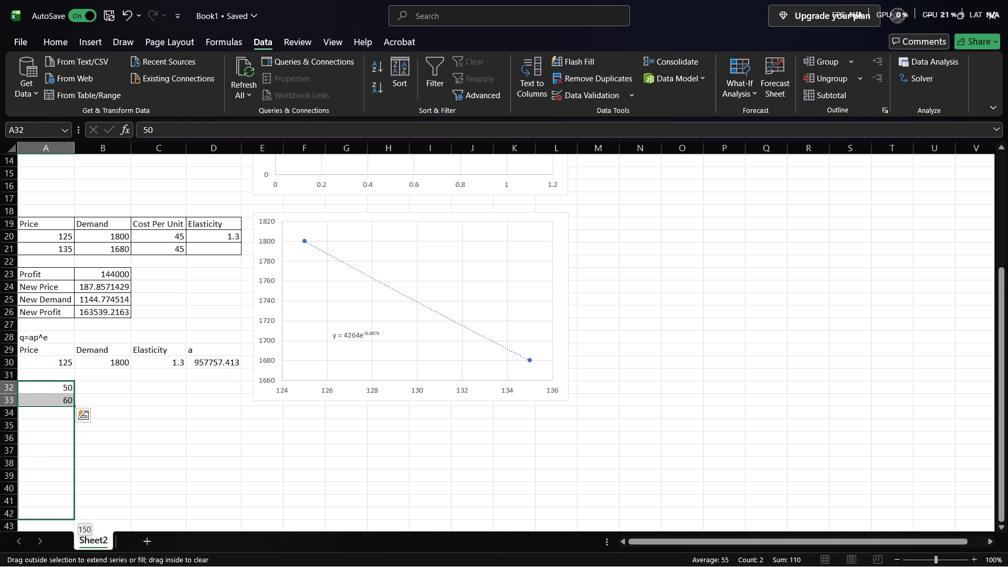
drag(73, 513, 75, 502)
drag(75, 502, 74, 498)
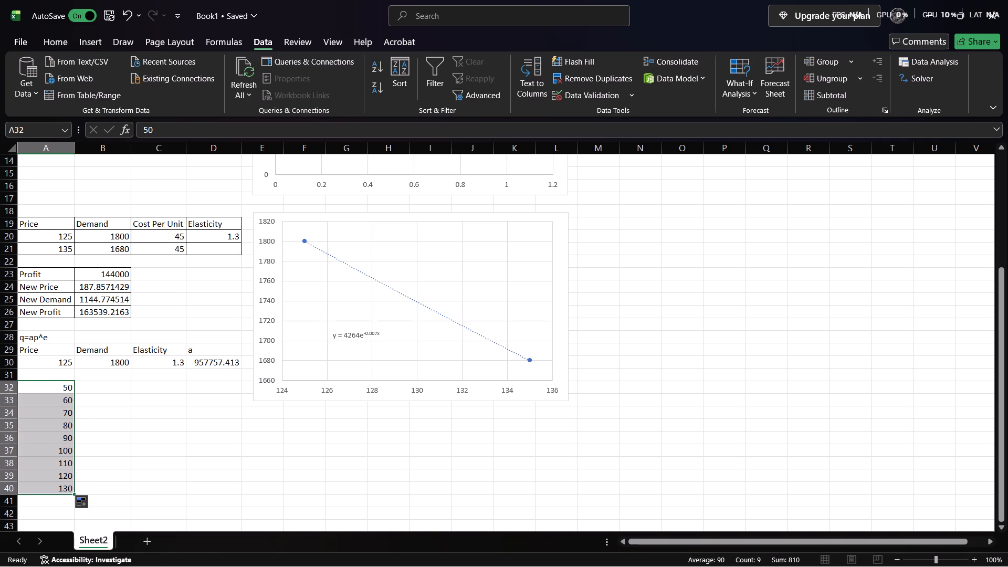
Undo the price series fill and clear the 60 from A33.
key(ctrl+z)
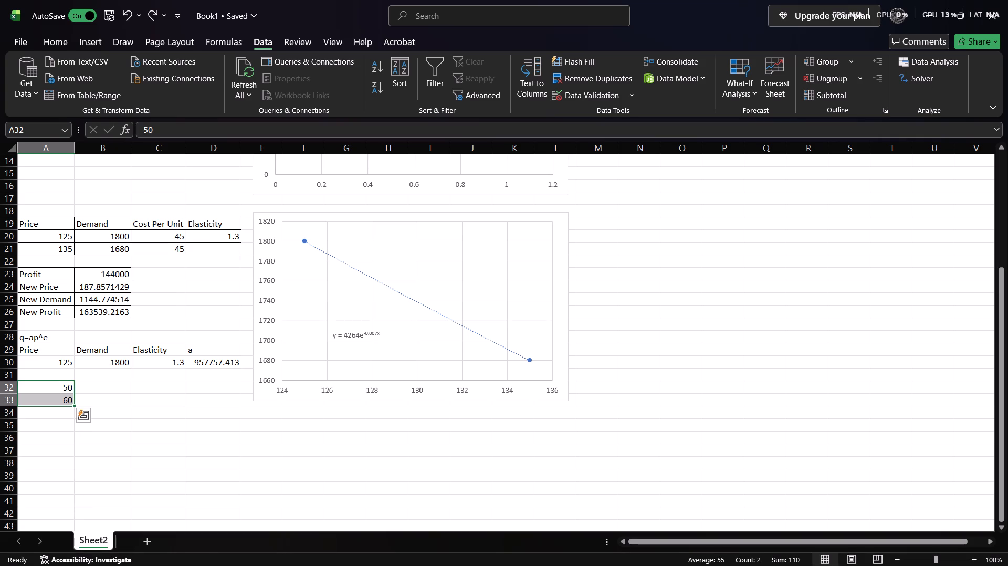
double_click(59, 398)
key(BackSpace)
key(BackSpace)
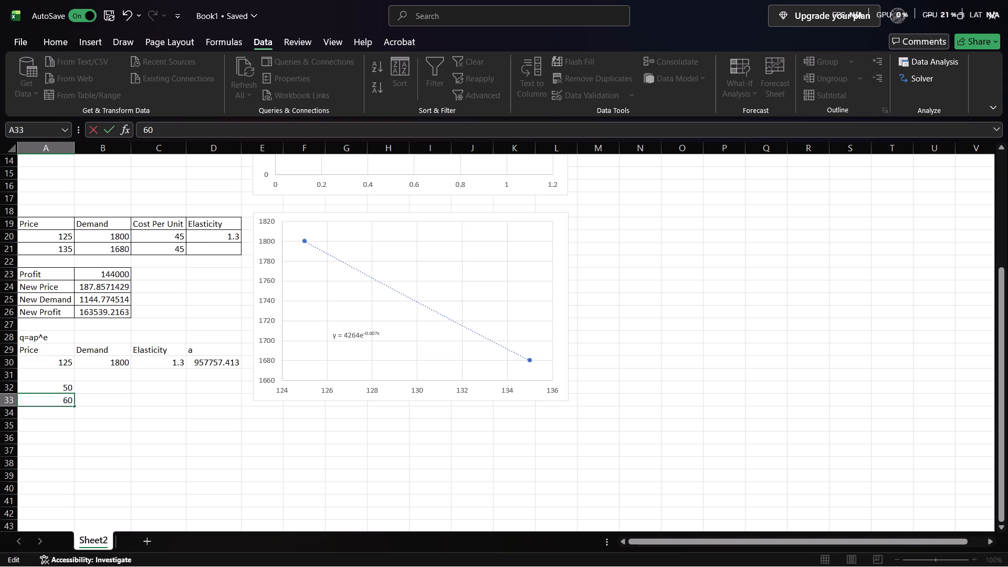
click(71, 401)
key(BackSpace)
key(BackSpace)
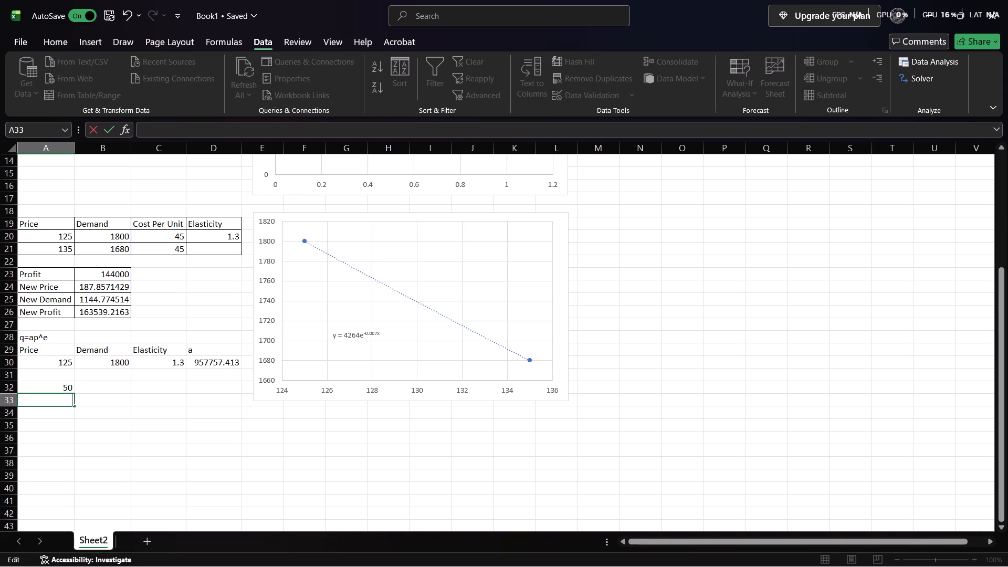
Replace the first price in A32 with 70 and enter 75 in A33.
click(63, 388)
key(BackSpace)
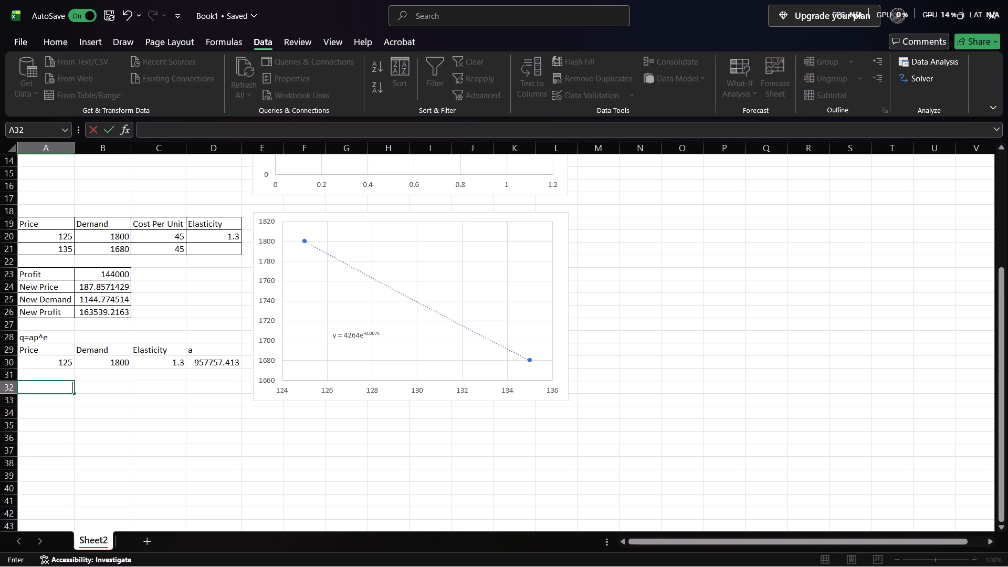
key(6)
key(BackSpace)
text(76)
key(BackSpace)
key(0)
key(Return)
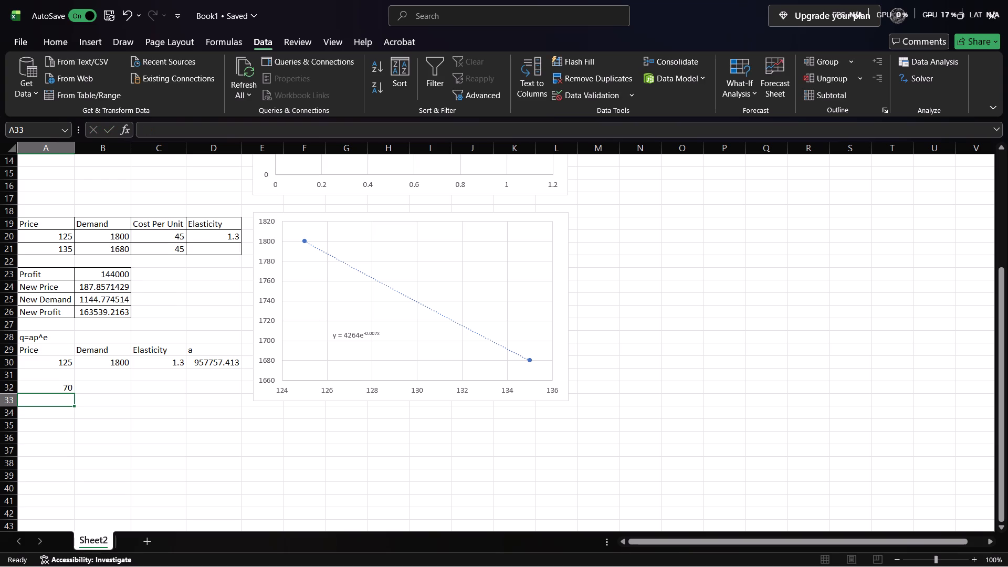
text(75)
key(Return)
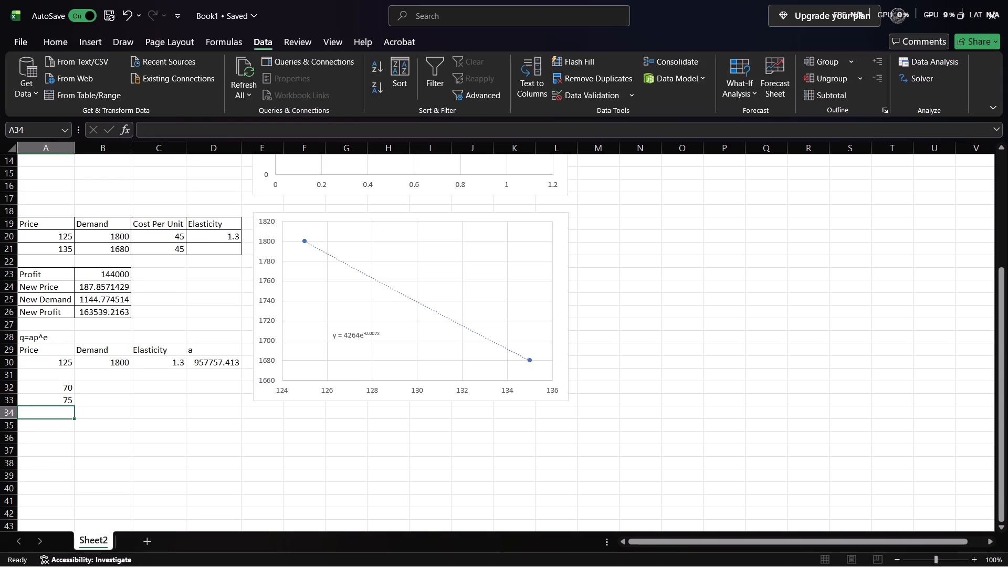
Extend the price series from A32:A33 in steps of 5 down to 130 in A44.
click(63, 388)
drag(63, 388, 62, 405)
click(62, 405)
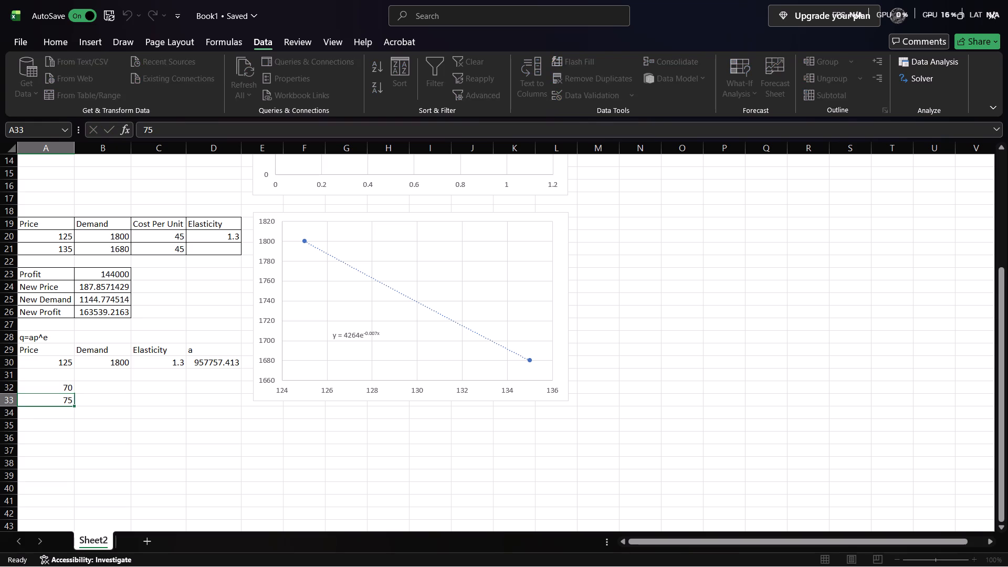
click(60, 385)
drag(60, 385, 63, 403)
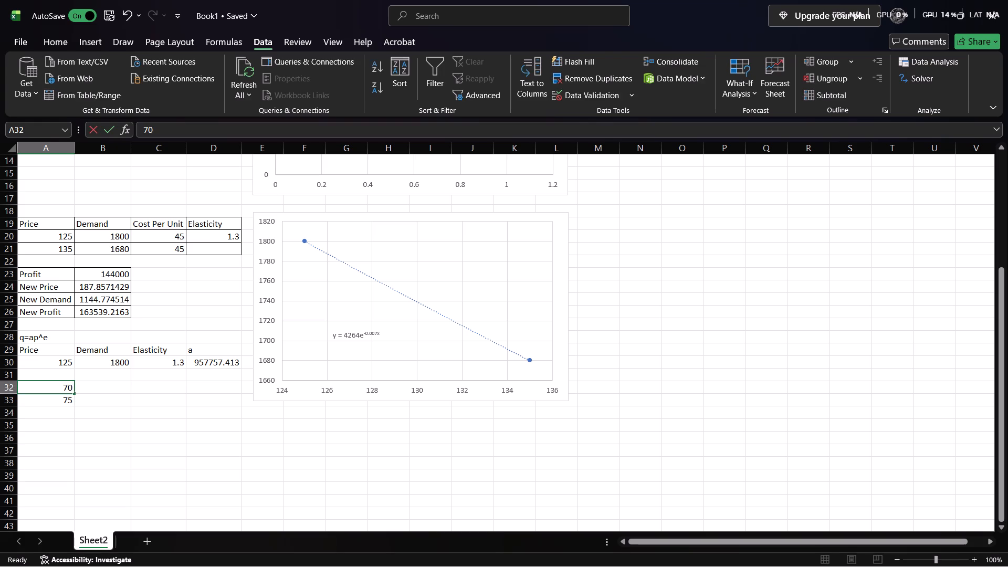
click(63, 403)
drag(65, 390, 66, 402)
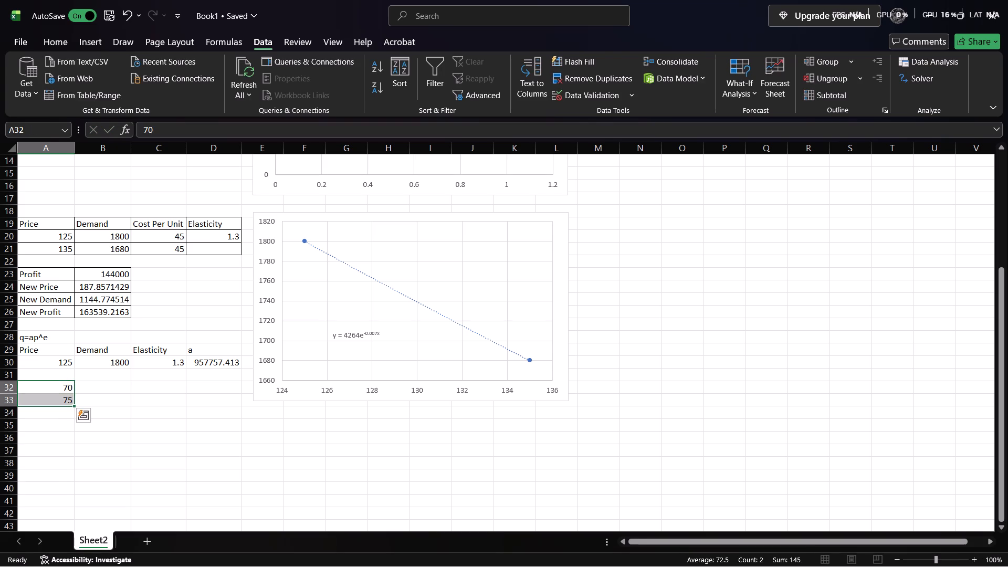
drag(73, 405, 74, 517)
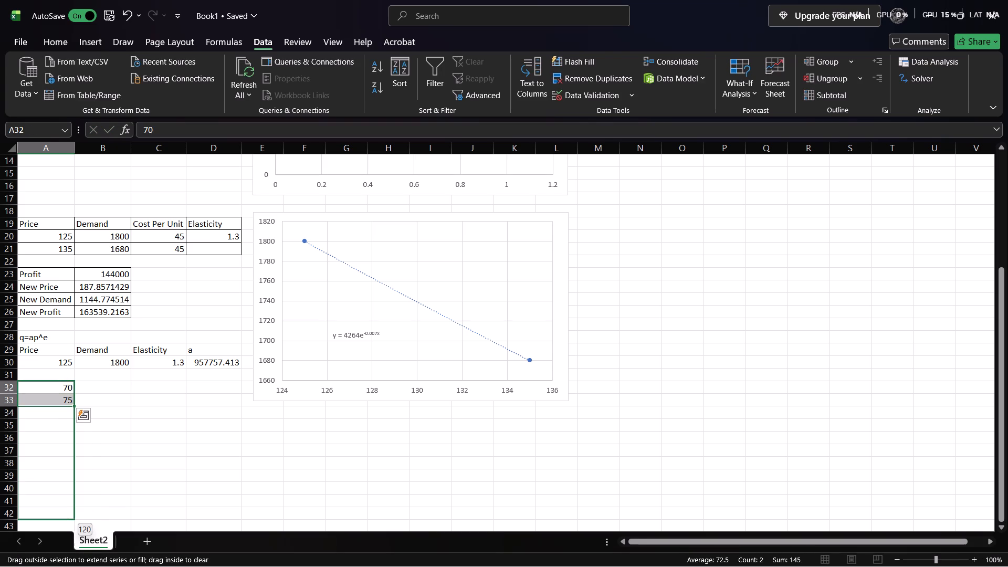
drag(74, 517, 64, 432)
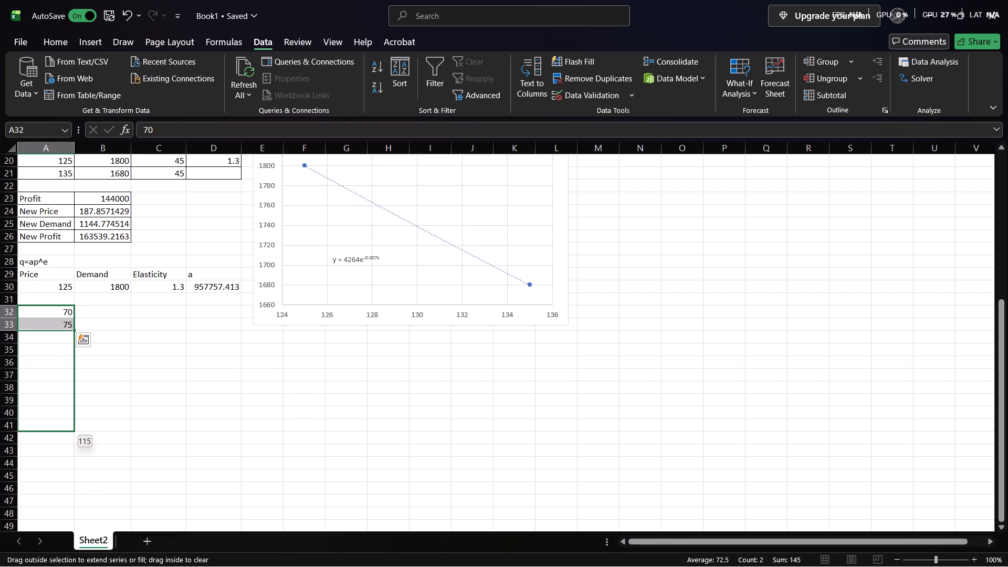
drag(64, 432, 68, 470)
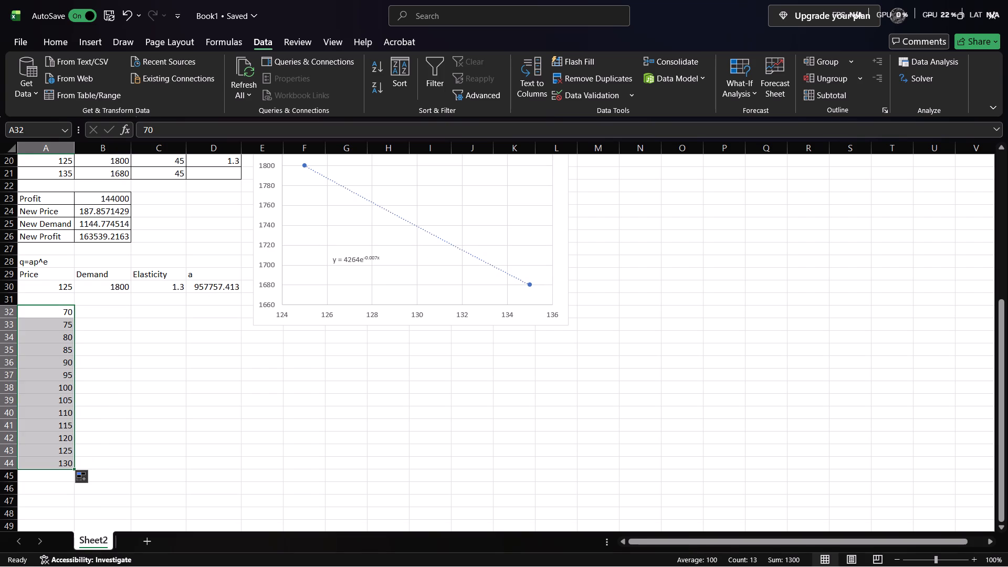
Enter the power-curve demand formula =$D$30*A32^-$C$30 in B32, with absolute references to a and the elasticity.
click(110, 312)
key(equal)
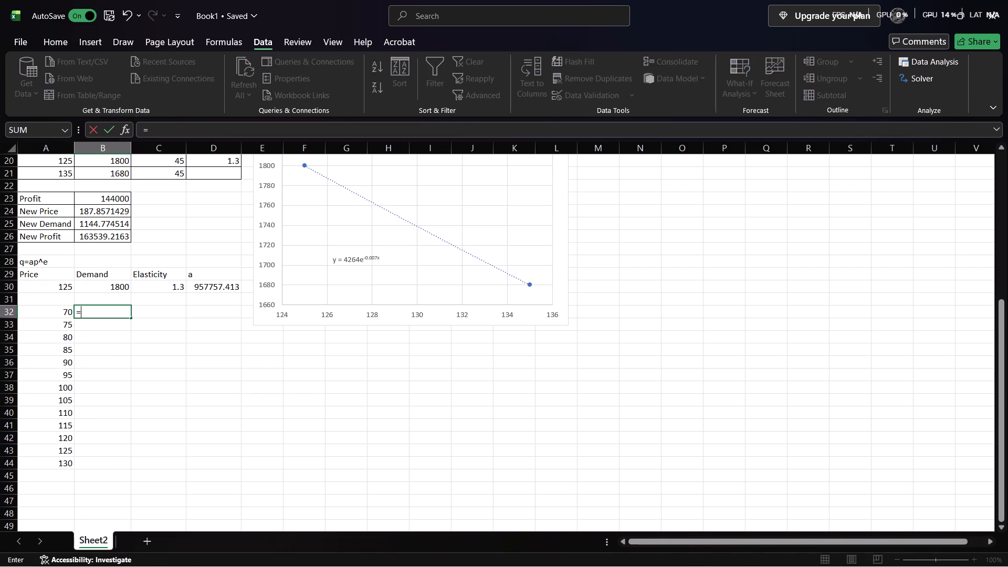
click(54, 312)
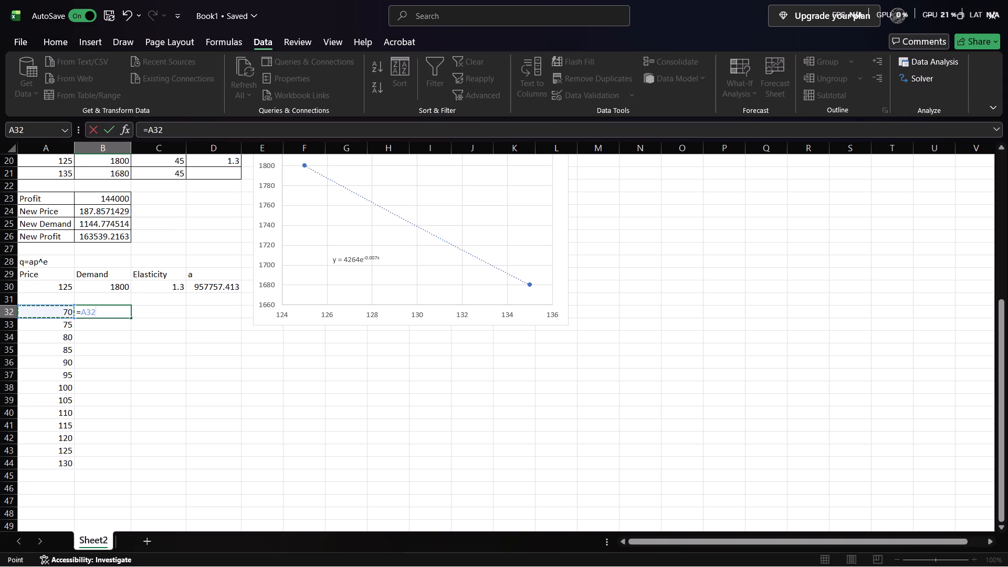
key(shift+asterisk)
key(BackSpace)
key(BackSpace)
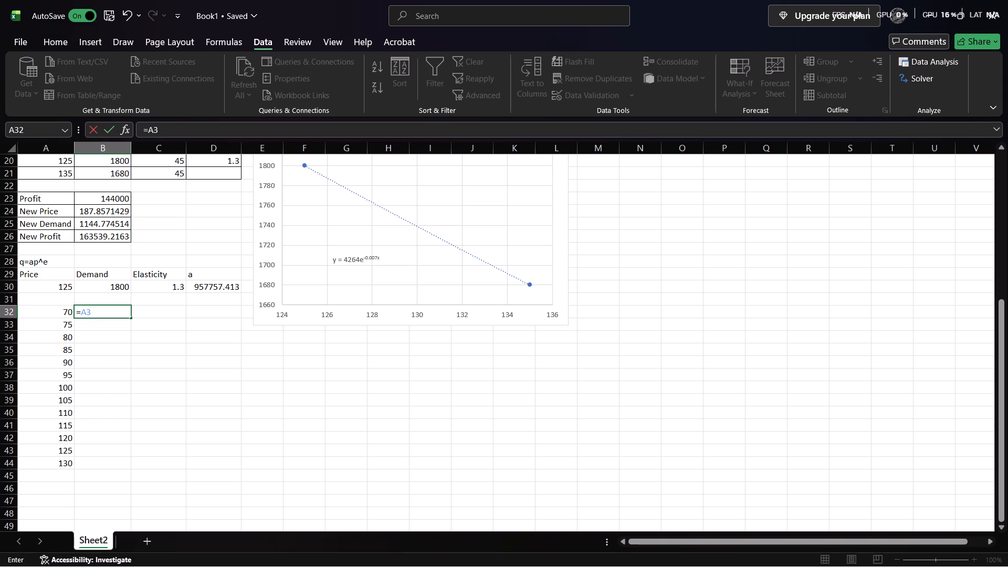
key(BackSpace)
key(BackSpace)
click(191, 288)
click(83, 312)
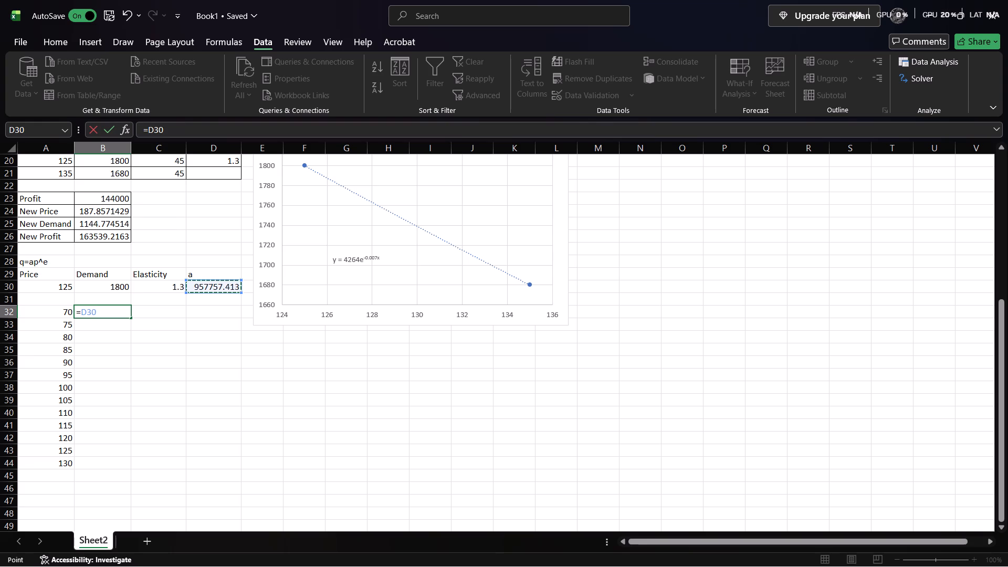
key(shift+dollar)
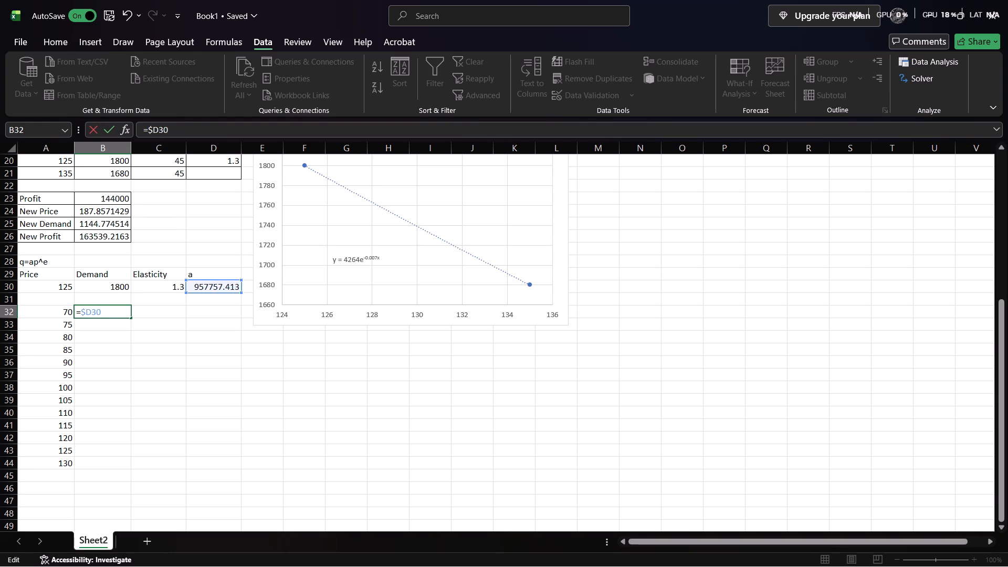
key(Right)
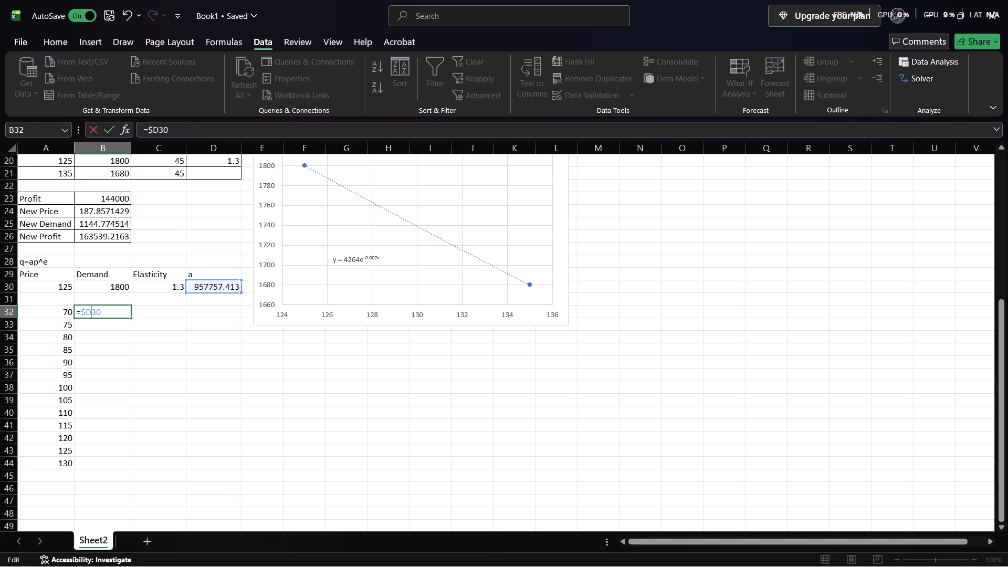
key(shift+dollar)
key(Right)
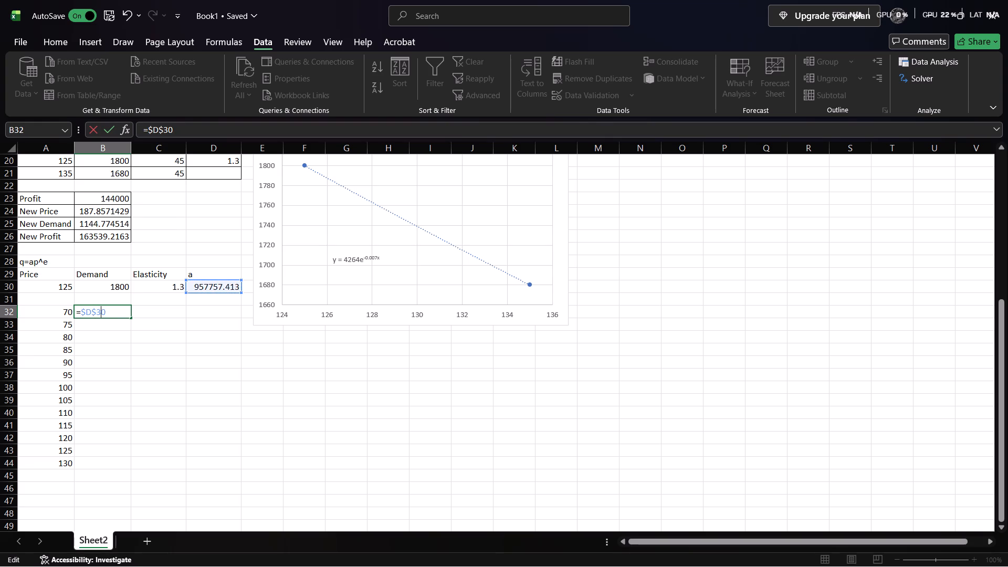
key(Right)
key(shift+asterisk)
click(51, 315)
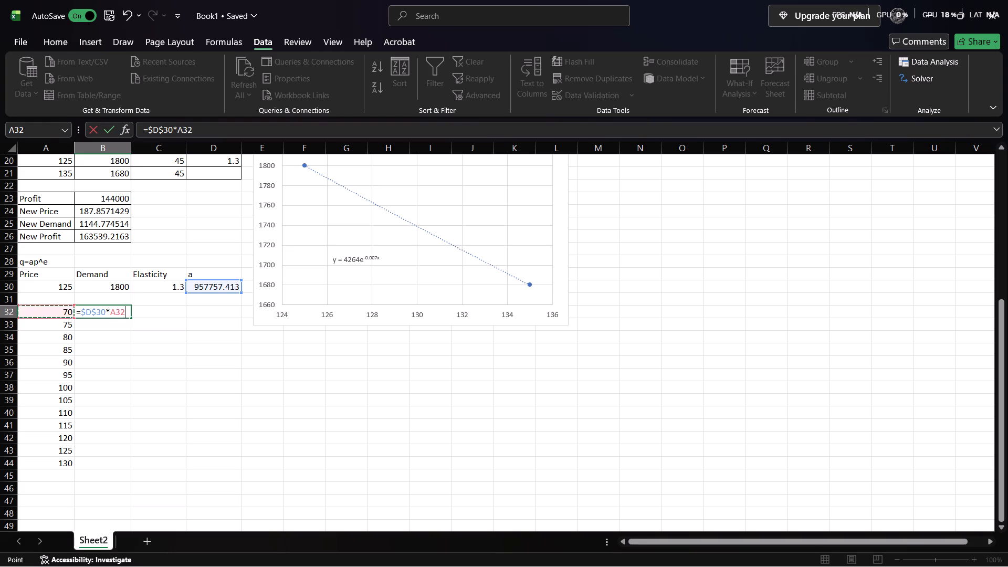
key(shift+asciicircum)
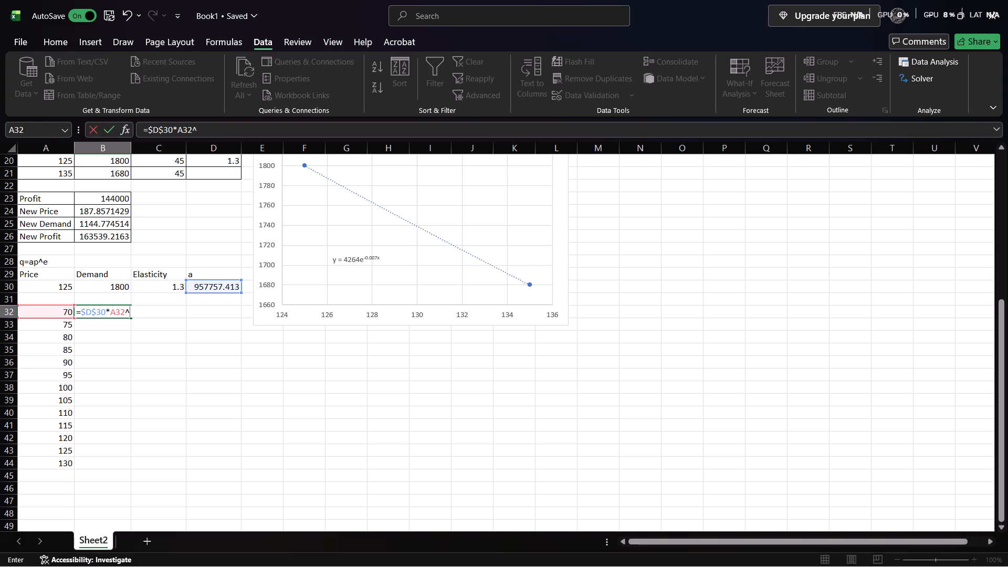
key(shift+dollar)
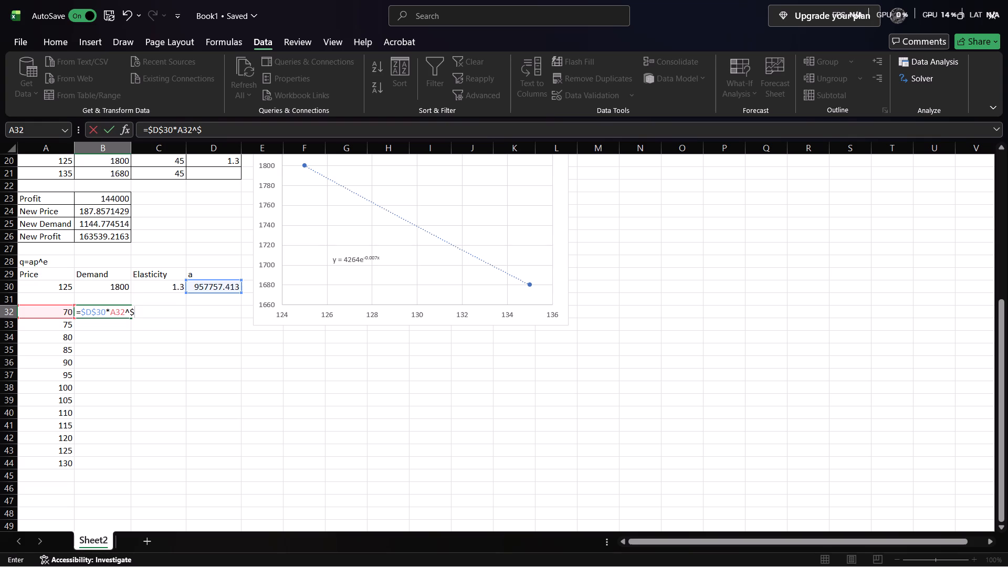
click(172, 288)
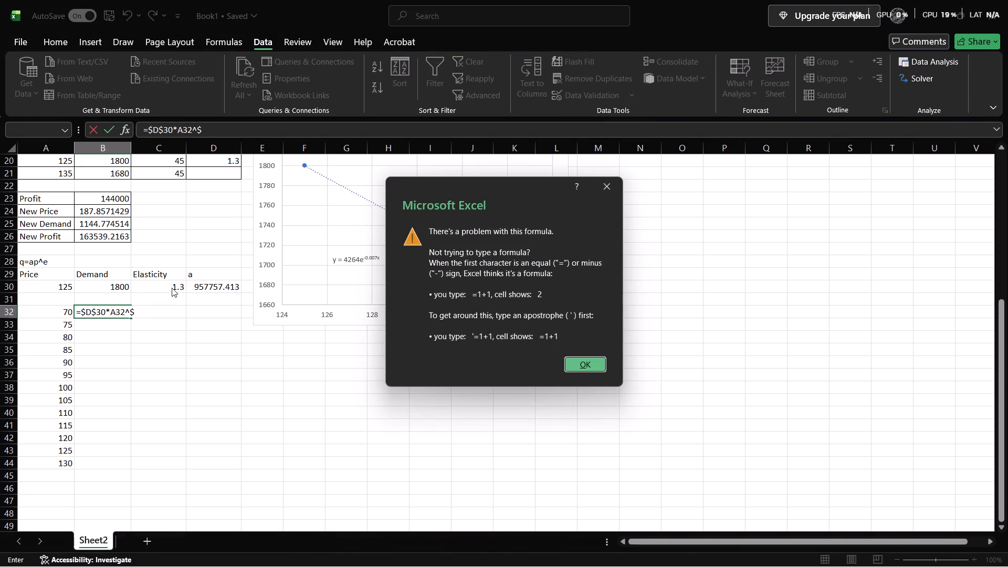
click(581, 353)
click(583, 369)
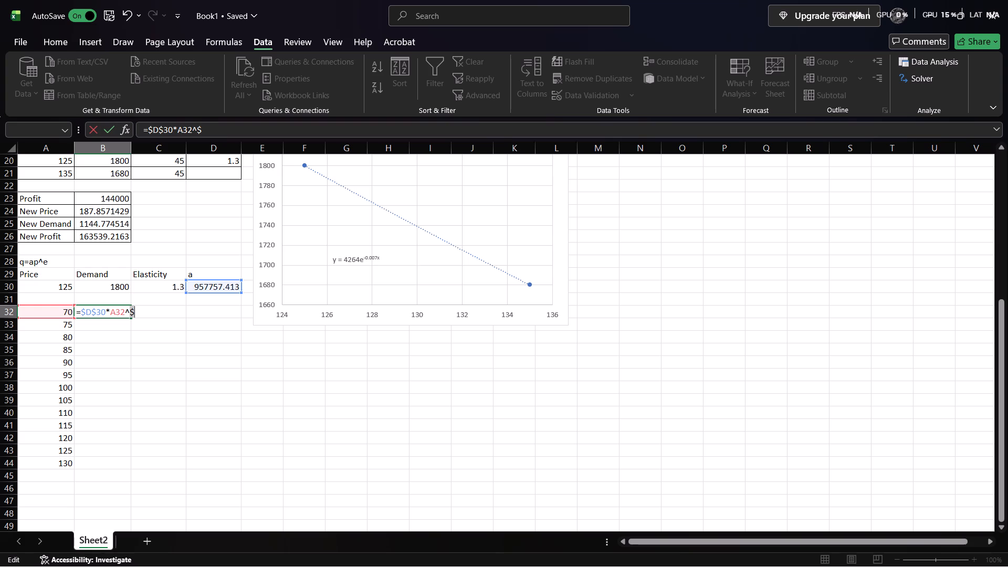
key(BackSpace)
key(minus)
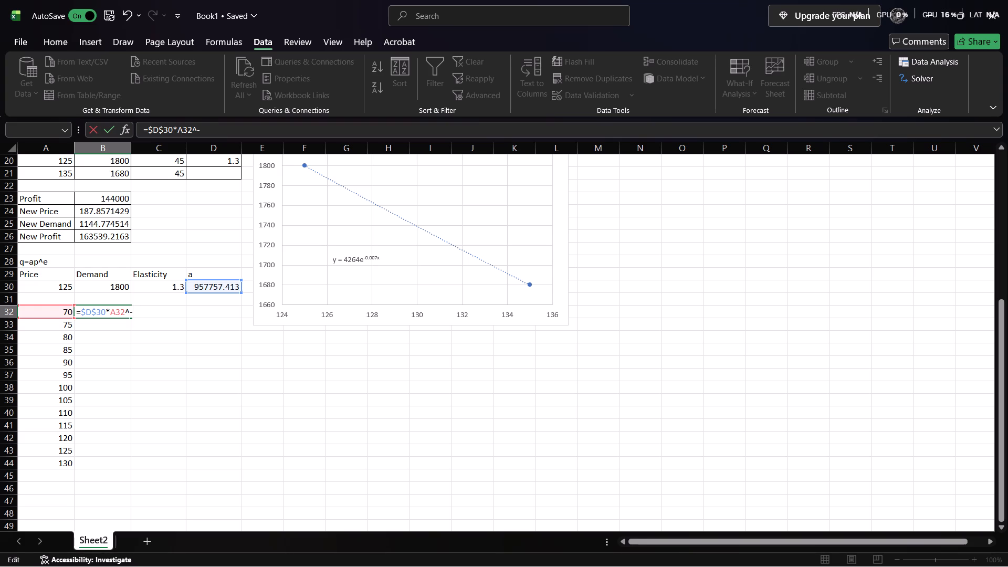
click(172, 286)
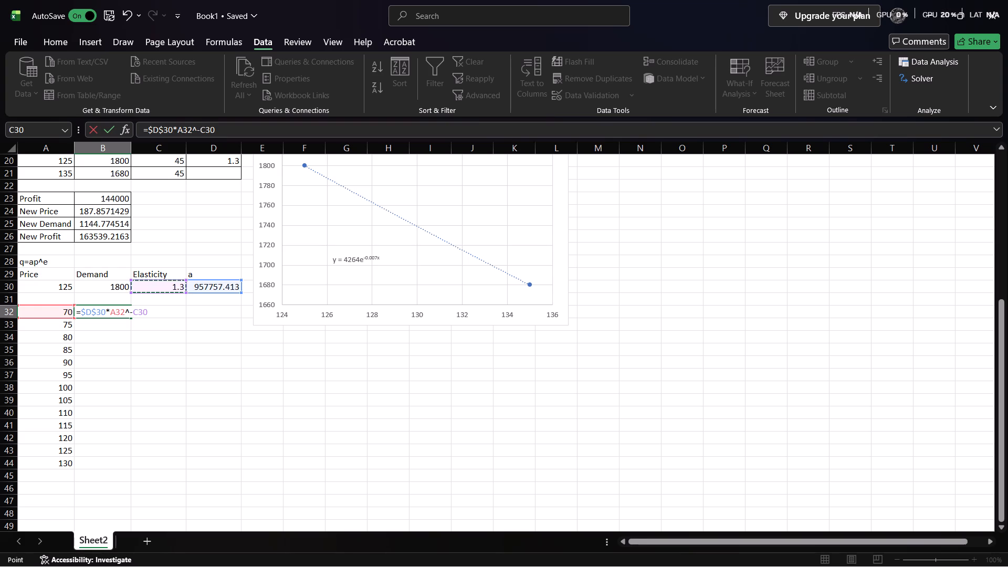
click(134, 316)
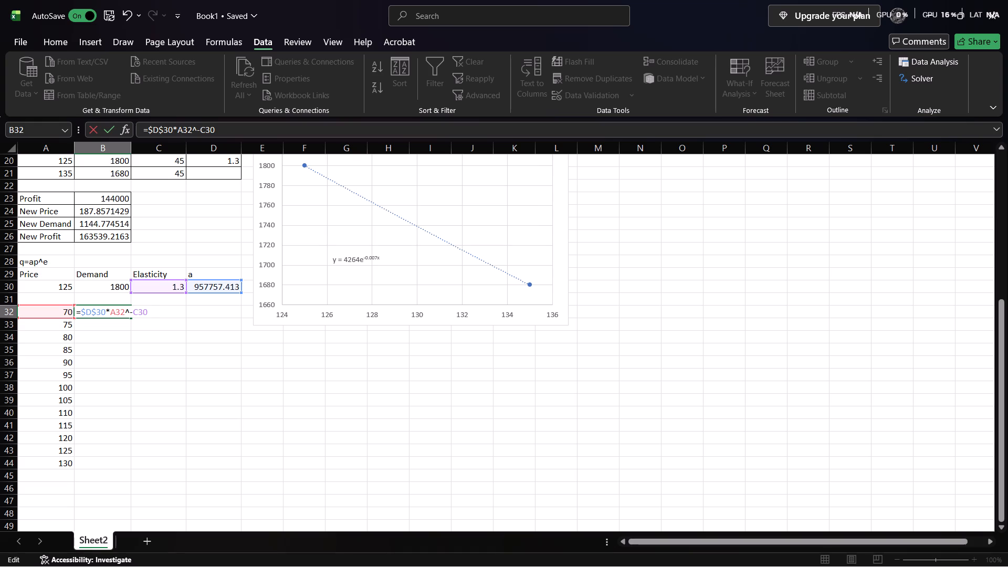
key(shift+dollar)
key(Right)
key(shift+dollar)
key(Return)
Fill the B32 demand formula down to B44 for all listed prices.
click(121, 310)
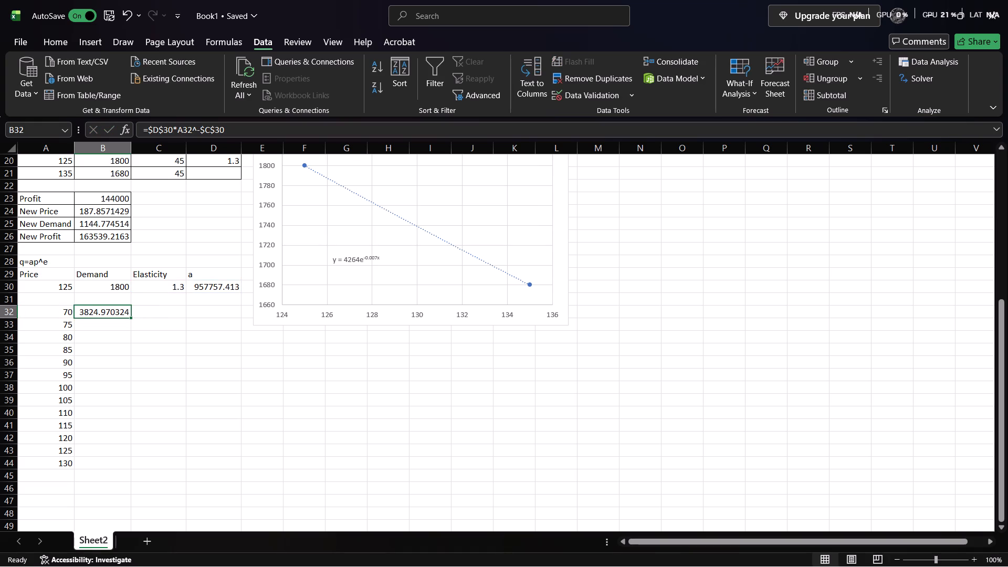
double_click(131, 318)
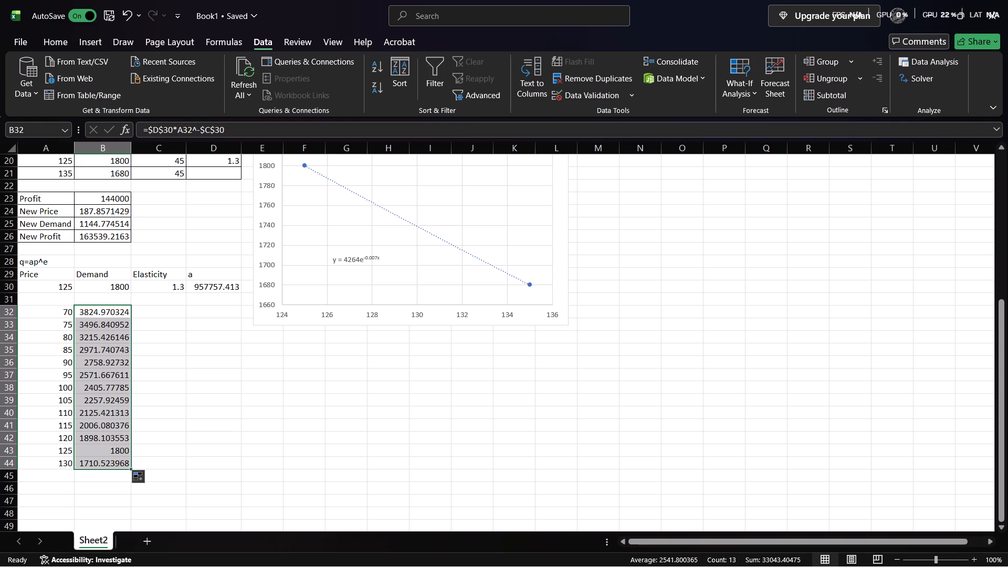
Apply all borders to the price and demand table in A32:B44.
drag(60, 310, 115, 490)
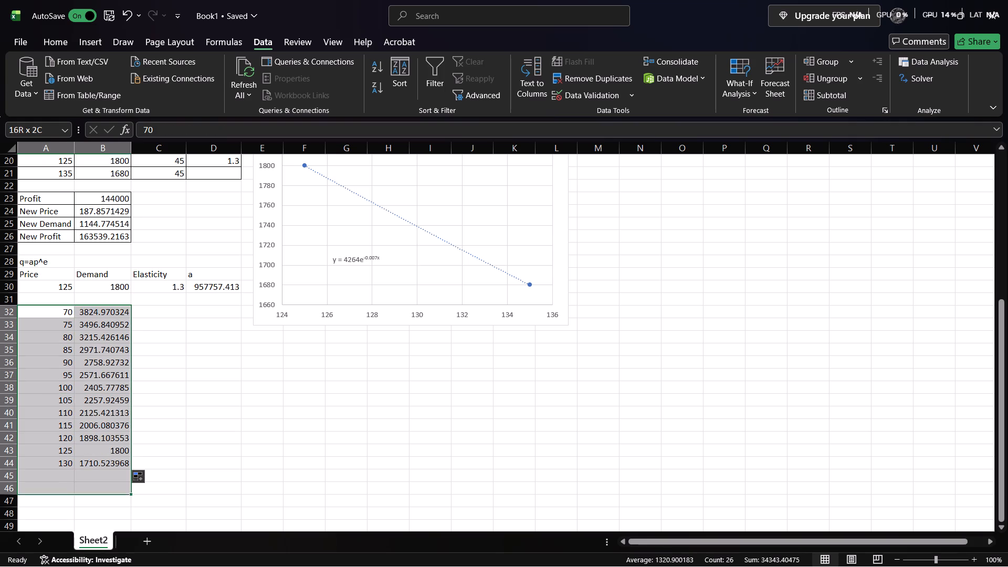
drag(115, 490, 114, 468)
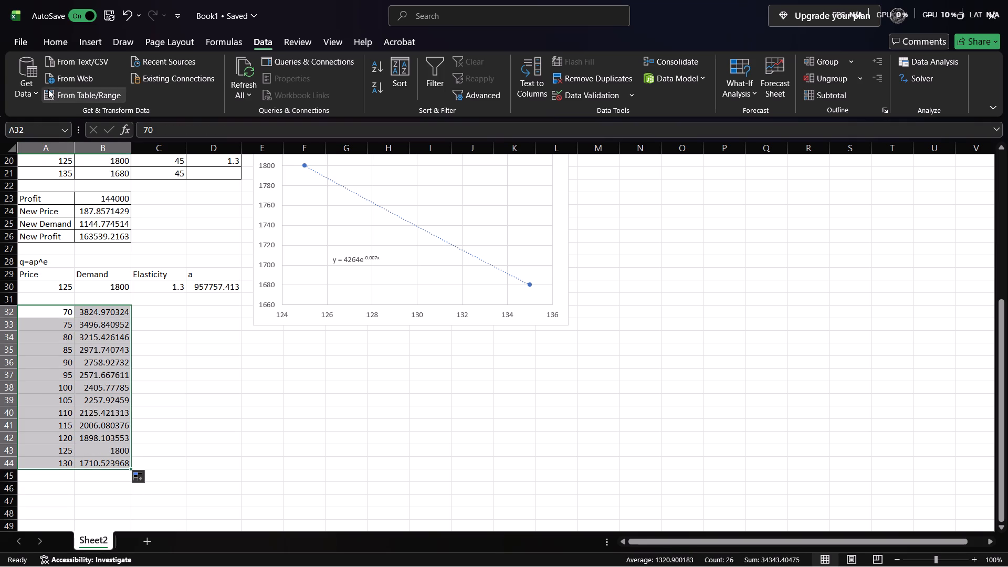
click(46, 37)
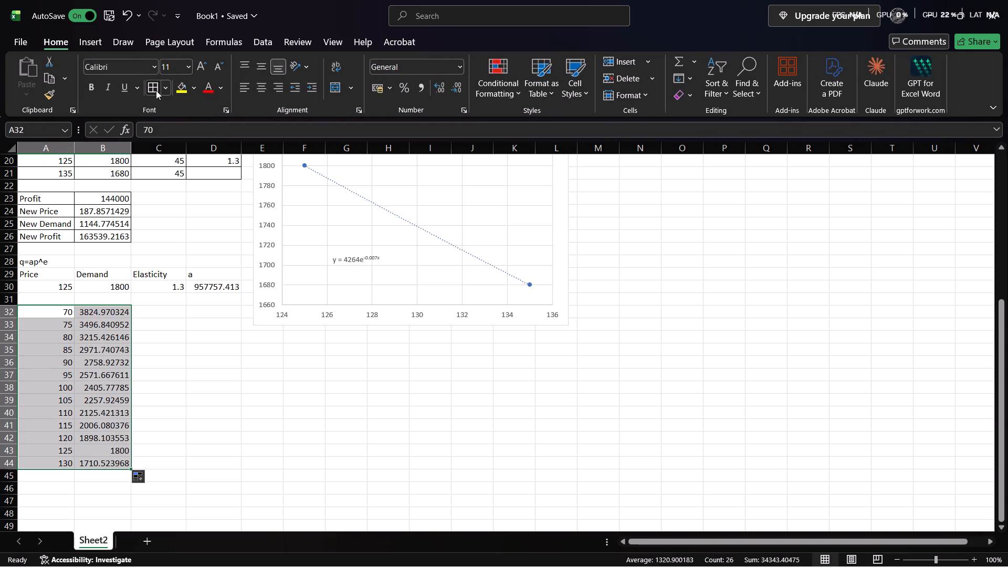
click(156, 90)
Insert a markers-only scatter chart of demand against price from A32:B44.
click(102, 43)
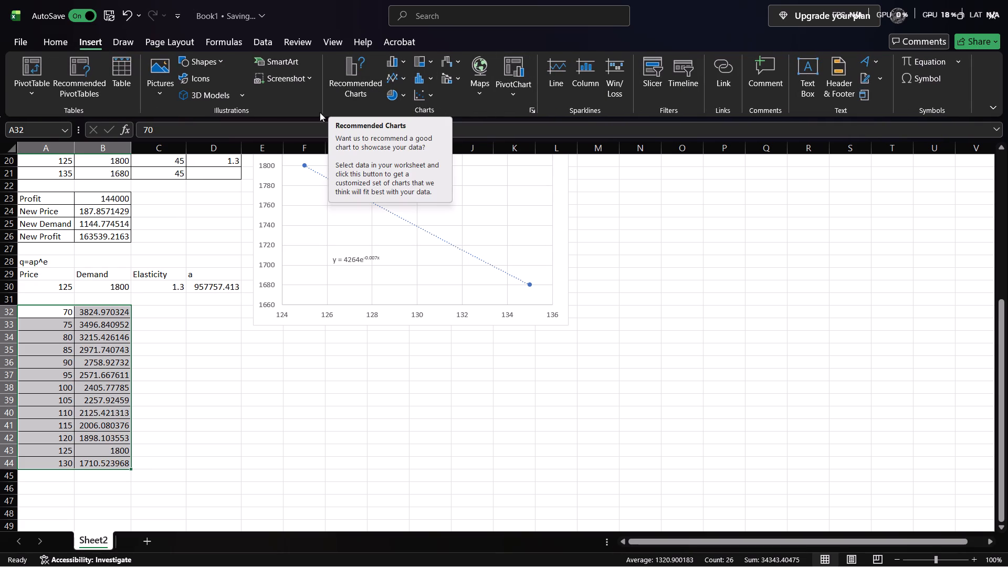
click(418, 93)
click(418, 145)
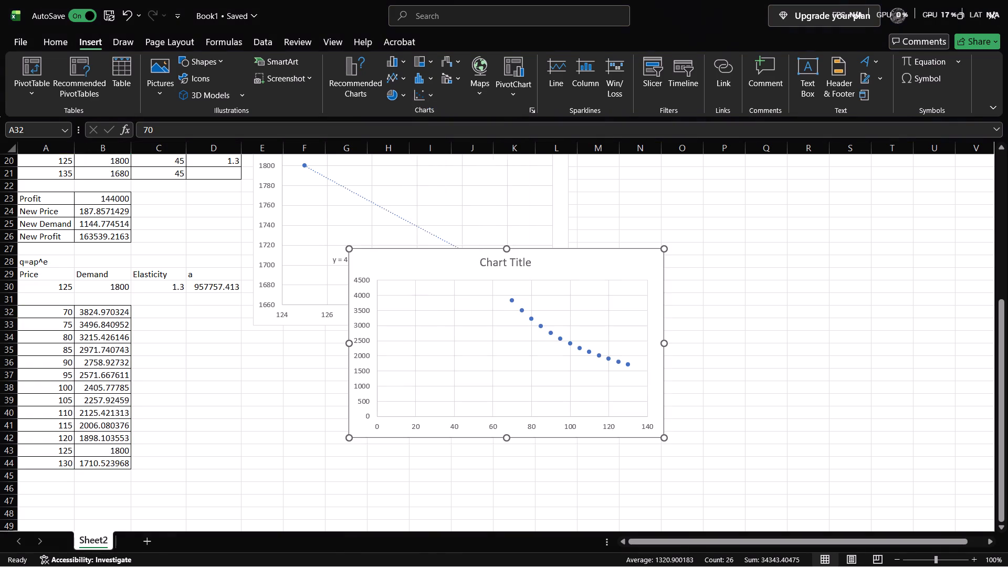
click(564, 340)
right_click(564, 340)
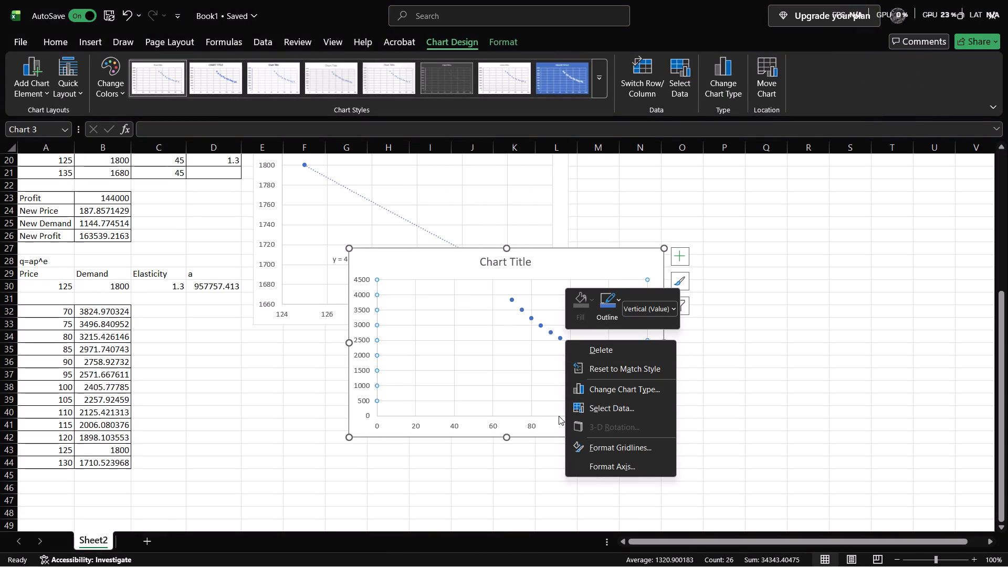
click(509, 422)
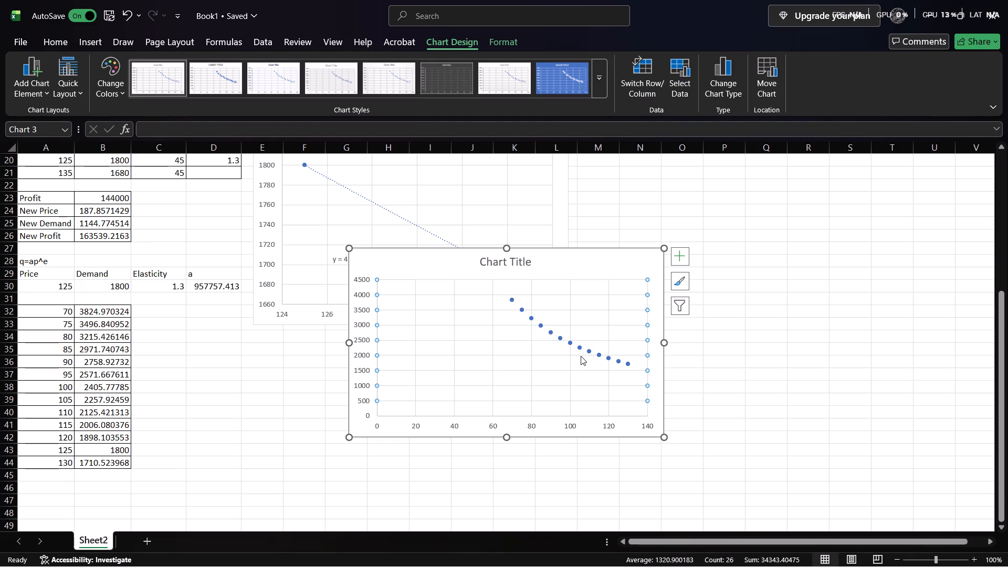
Add an exponential trendline to the new demand scatter chart and display its equation on the chart.
click(590, 354)
right_click(590, 354)
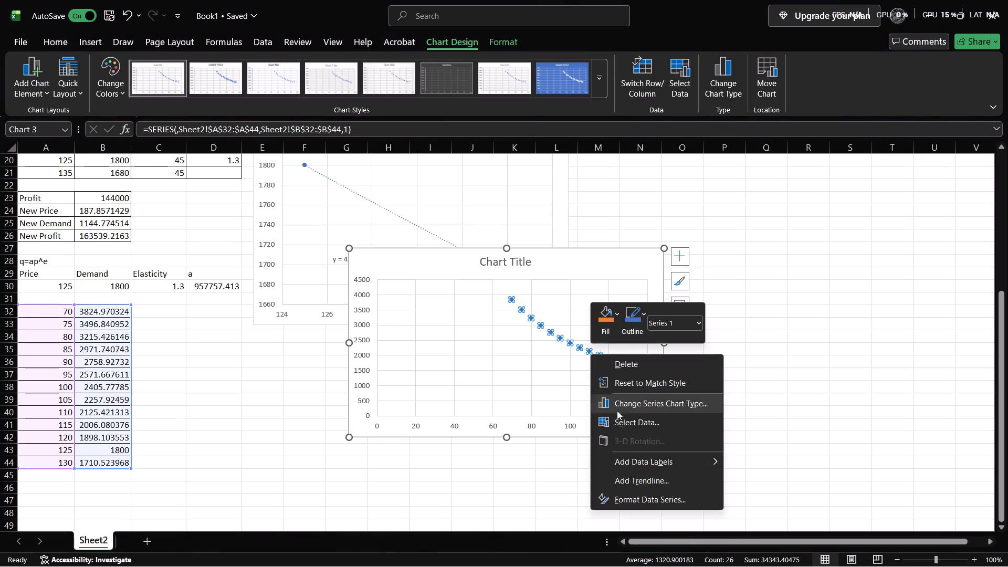
click(631, 476)
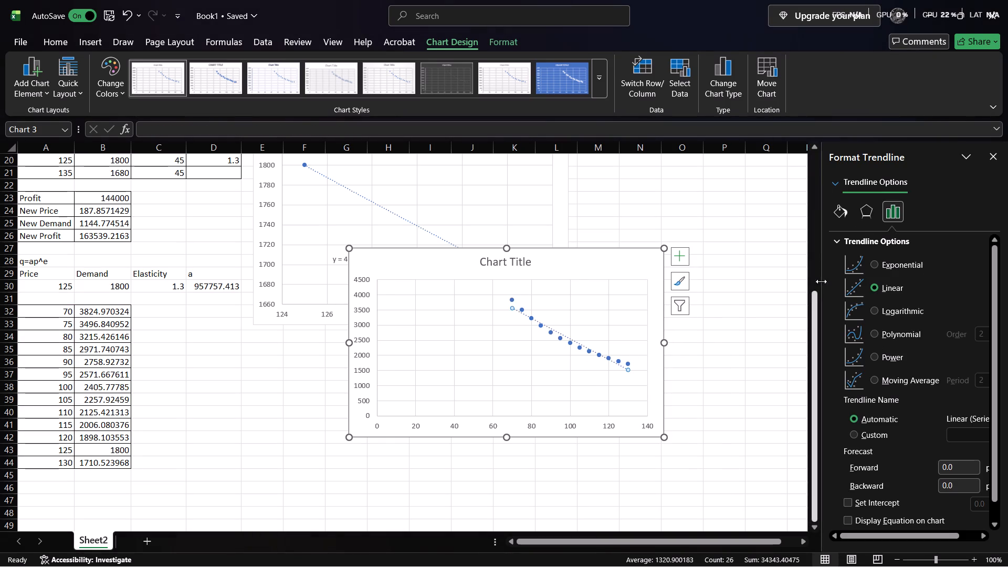
click(871, 262)
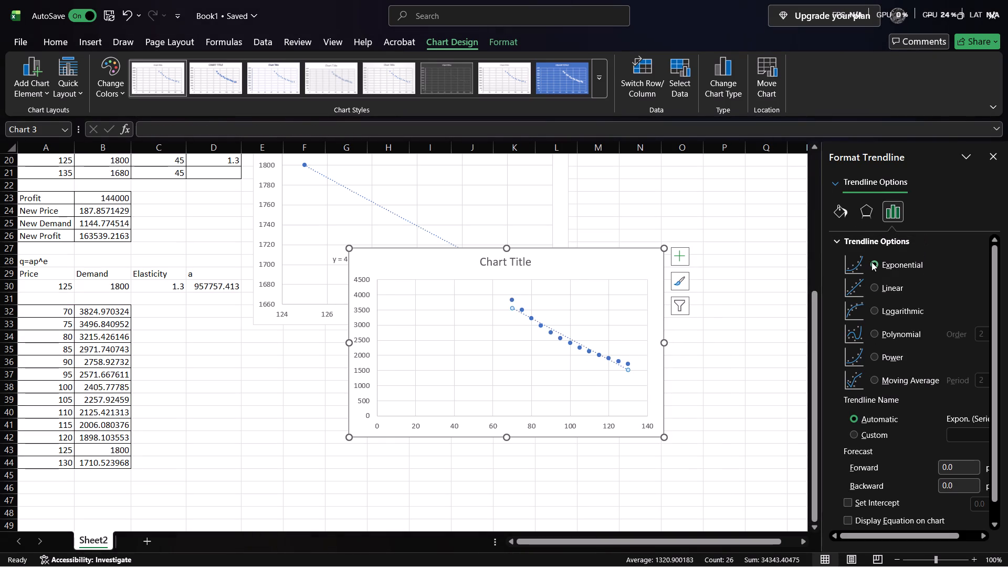
scroll(846, 395, down, 2)
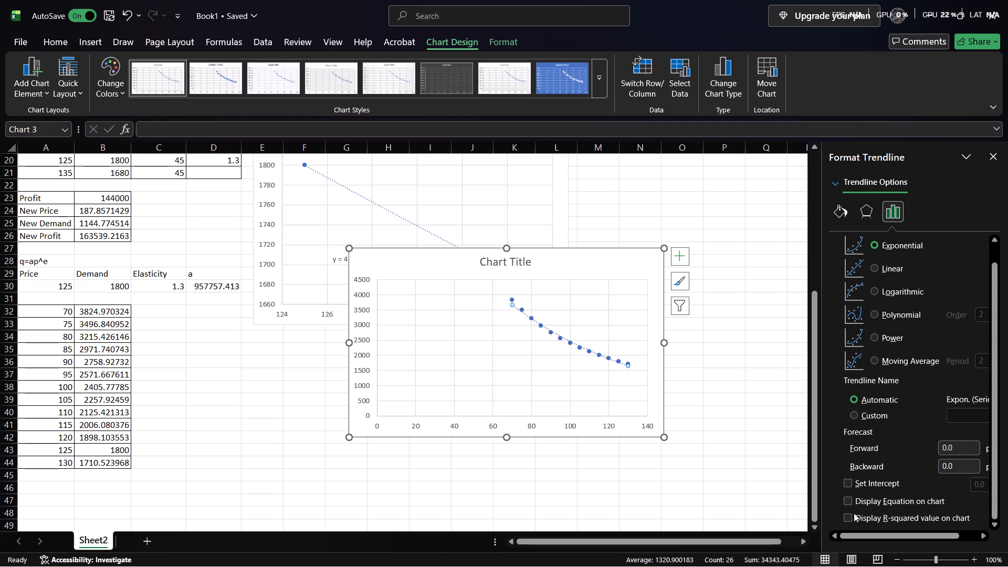
click(855, 503)
Move the new demand chart directly below the two-point demand chart, beside the A32:B44 table.
drag(636, 258, 544, 350)
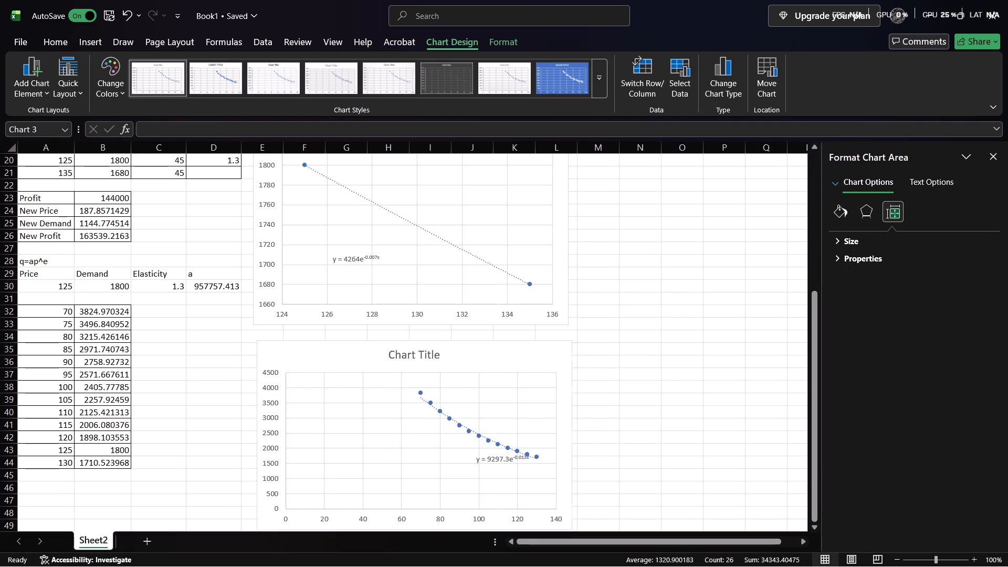
drag(544, 350, 543, 350)
Move the new chart's trendline equation label away from the curve into the empty area of the plot.
scroll(532, 286, right, 1)
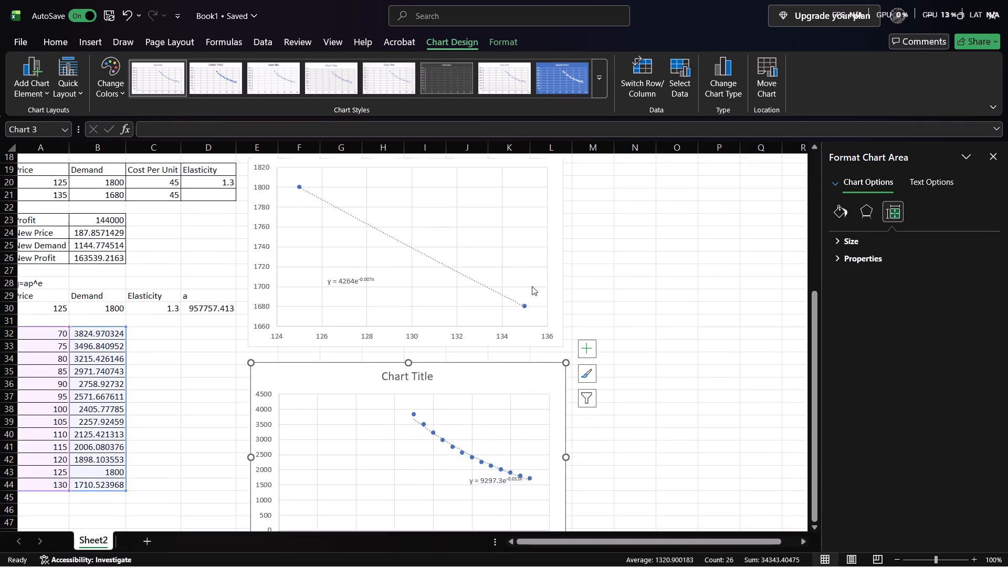
scroll(532, 286, right, 1)
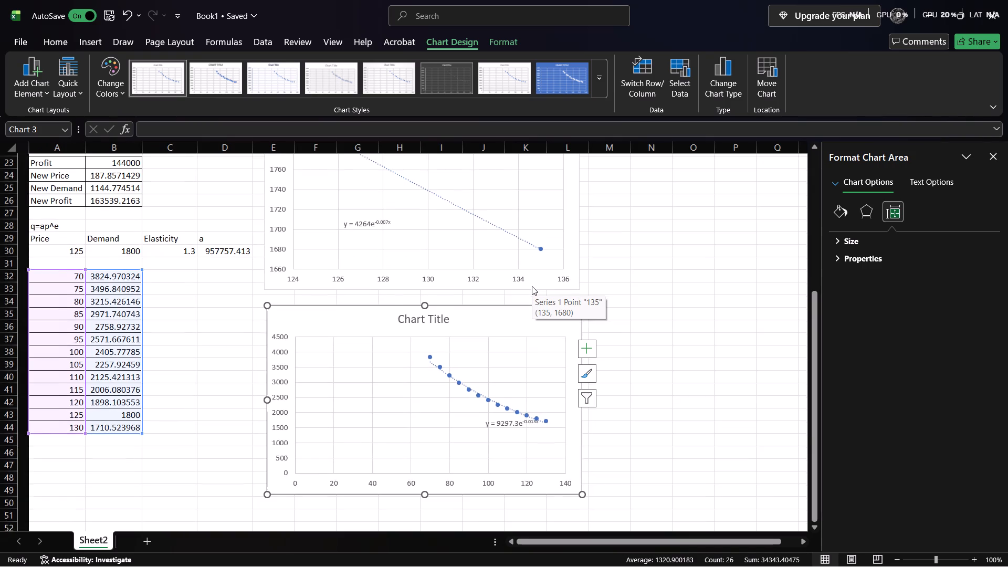
scroll(532, 286, right, 1)
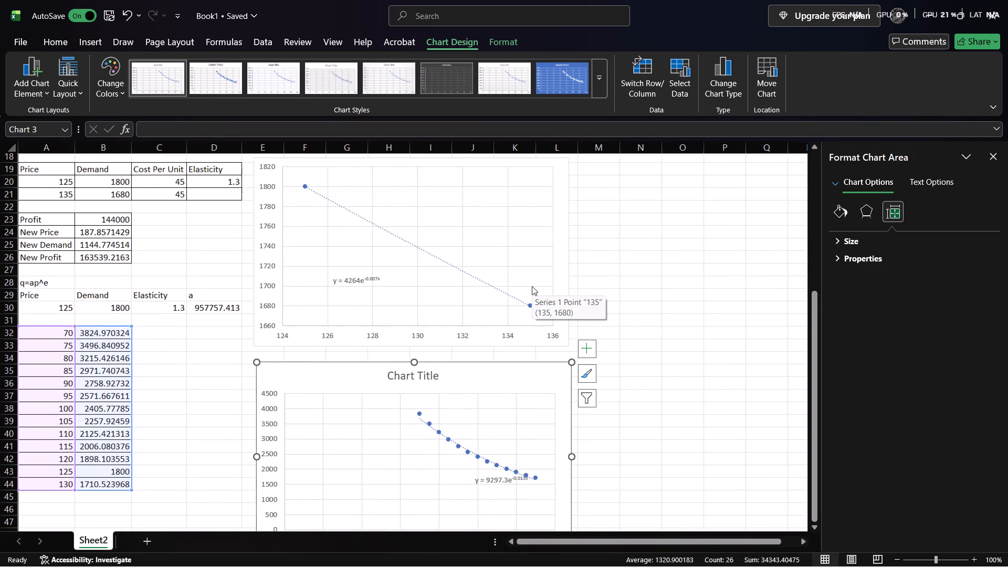
drag(490, 485, 380, 483)
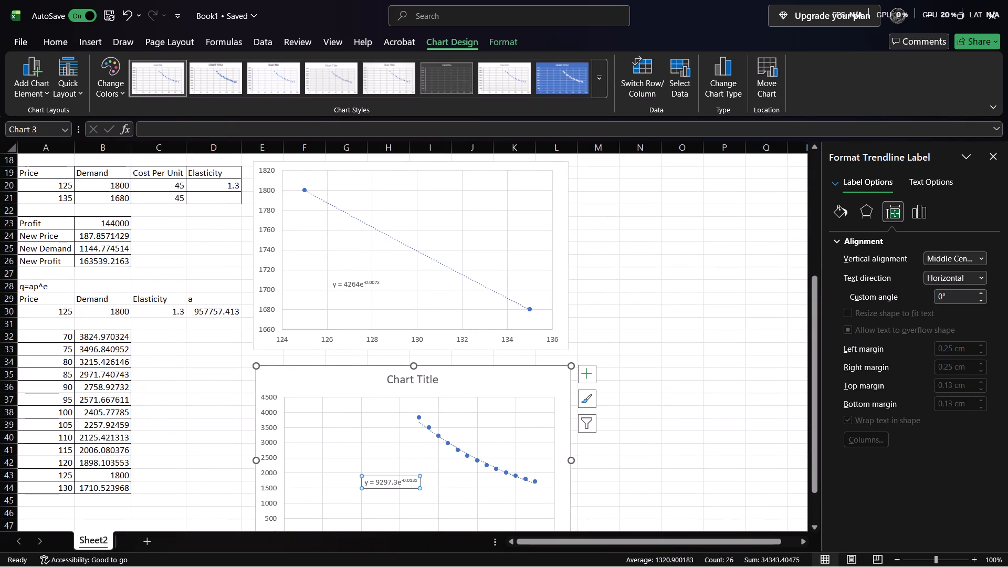
Delete the placeholder title from the new demand chart.
click(403, 377)
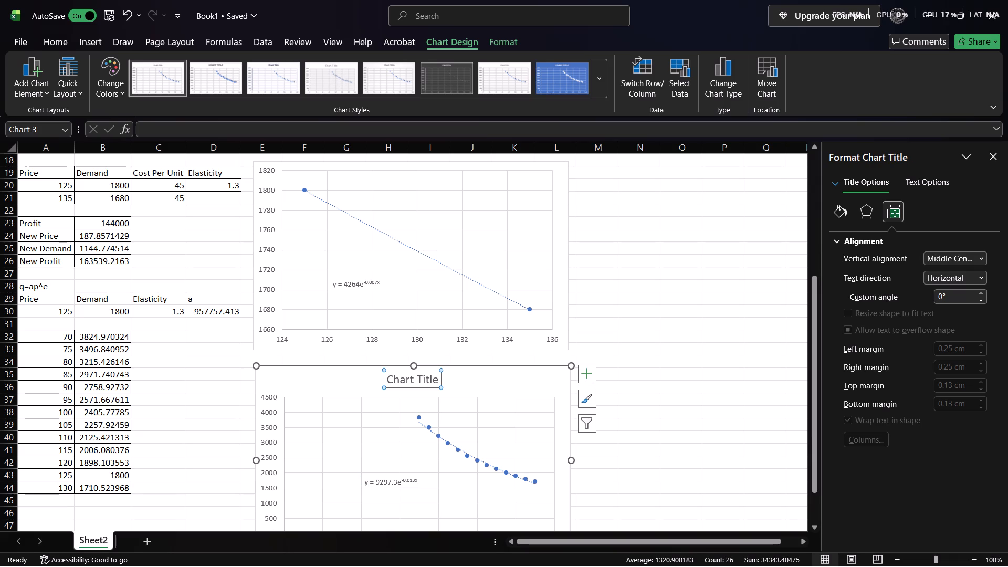
key(Insert)
key(Delete)
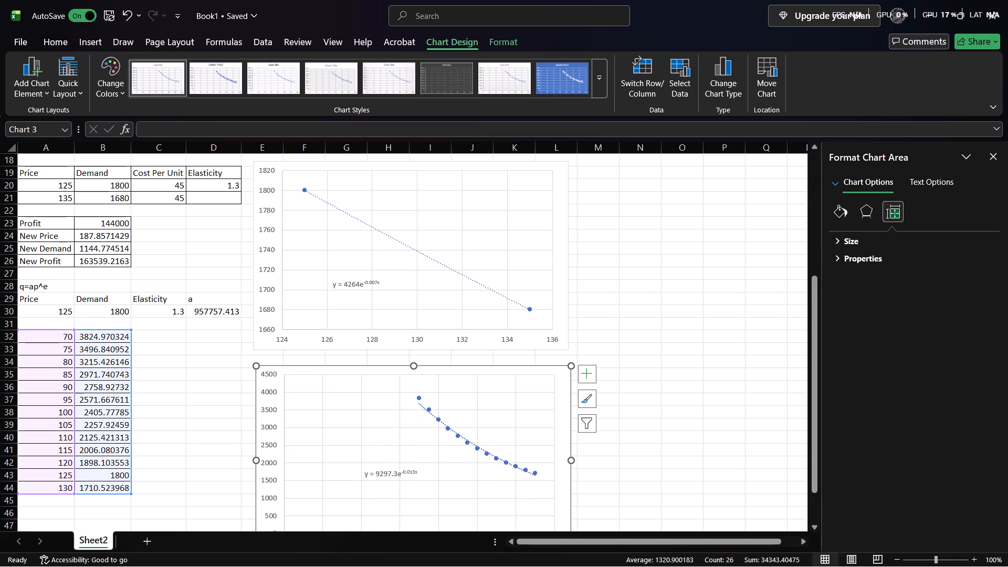
Apply all borders to the q=ap^e block in A28:D30.
click(184, 307)
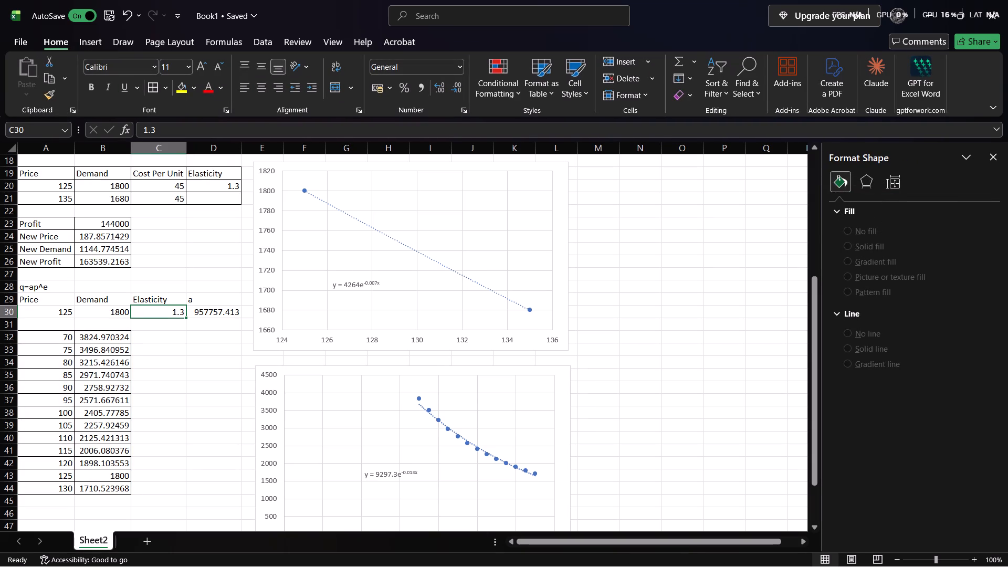
click(196, 356)
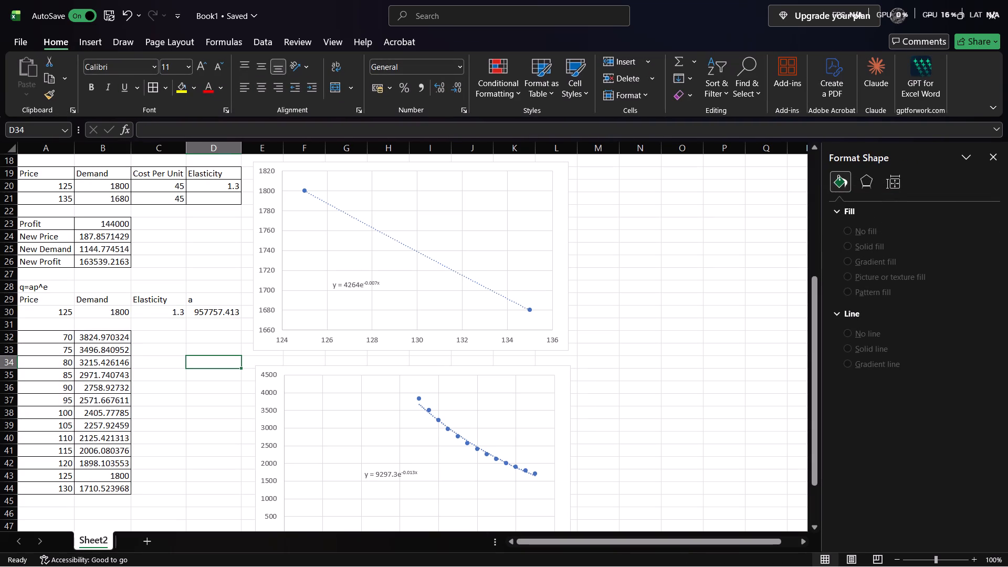
click(76, 306)
key(ctrl+a)
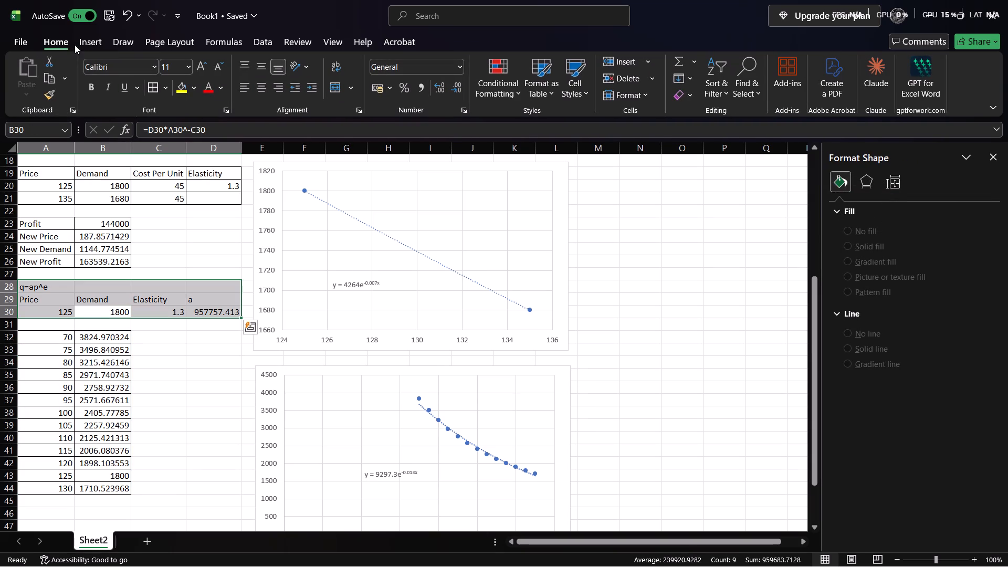
click(151, 89)
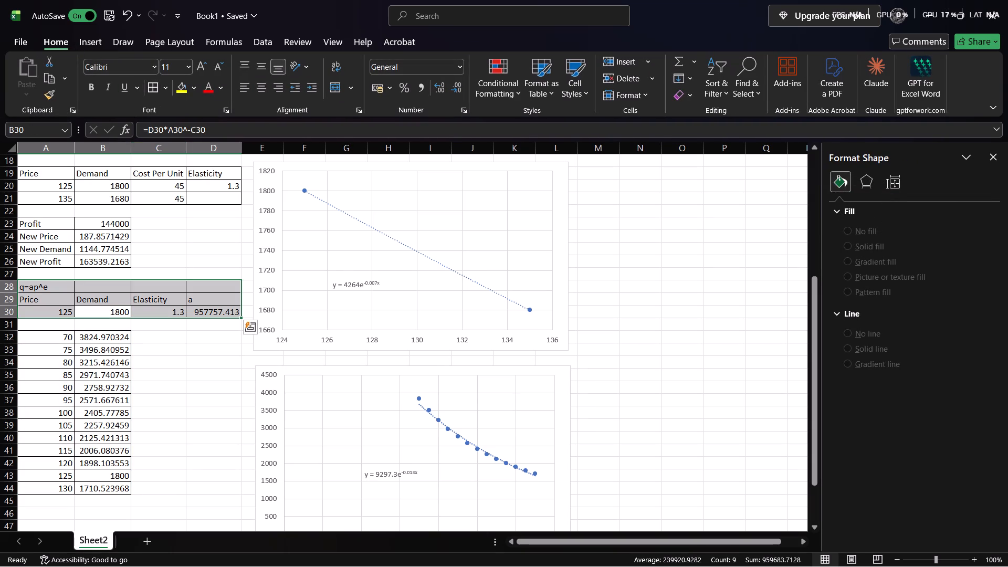
scroll(204, 344, down, 1)
click(204, 344)
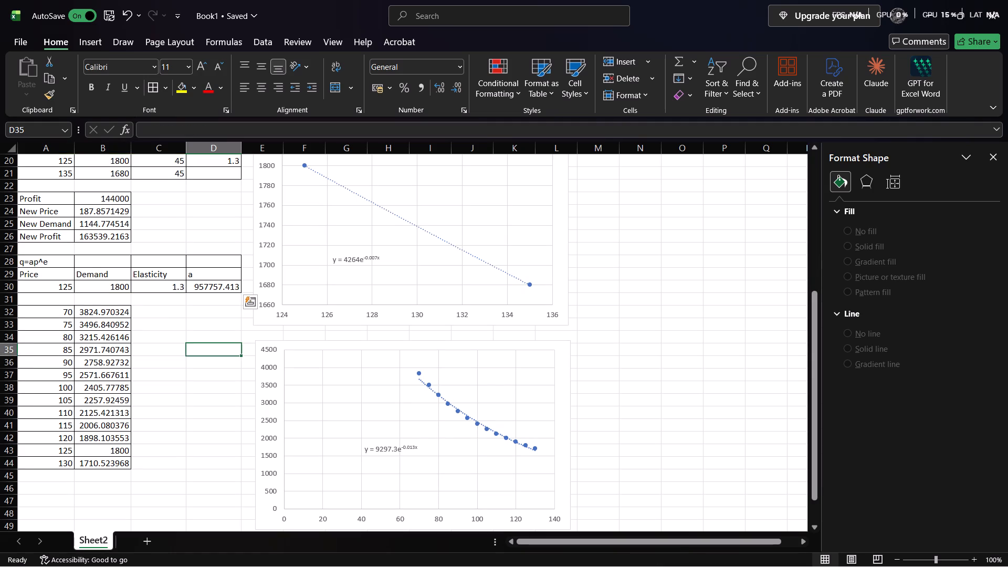
Nudge the two-point demand chart and the power-curve demand chart below it so that their side edges line up.
scroll(204, 344, down, 2)
scroll(204, 344, up, 4)
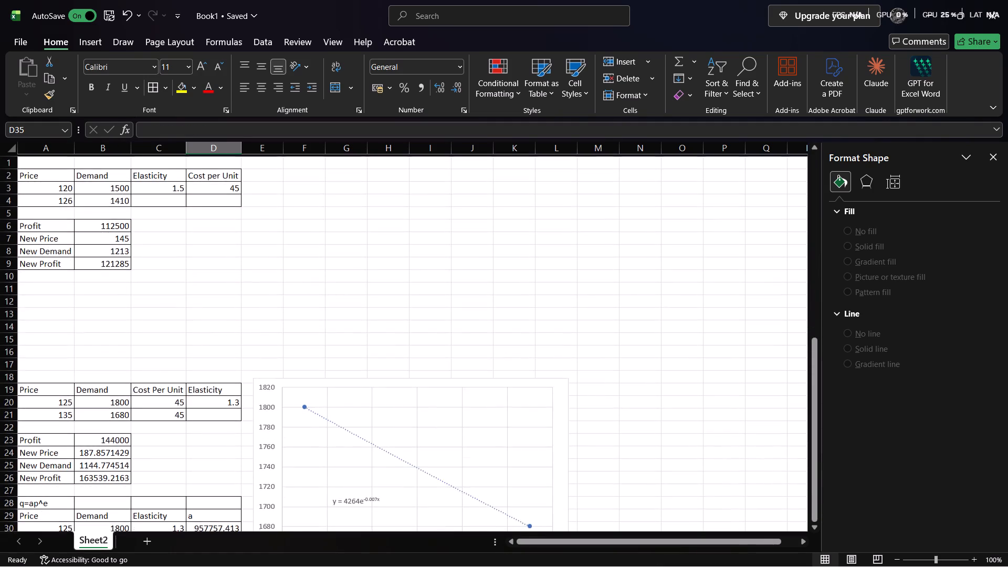
scroll(204, 344, down, 3)
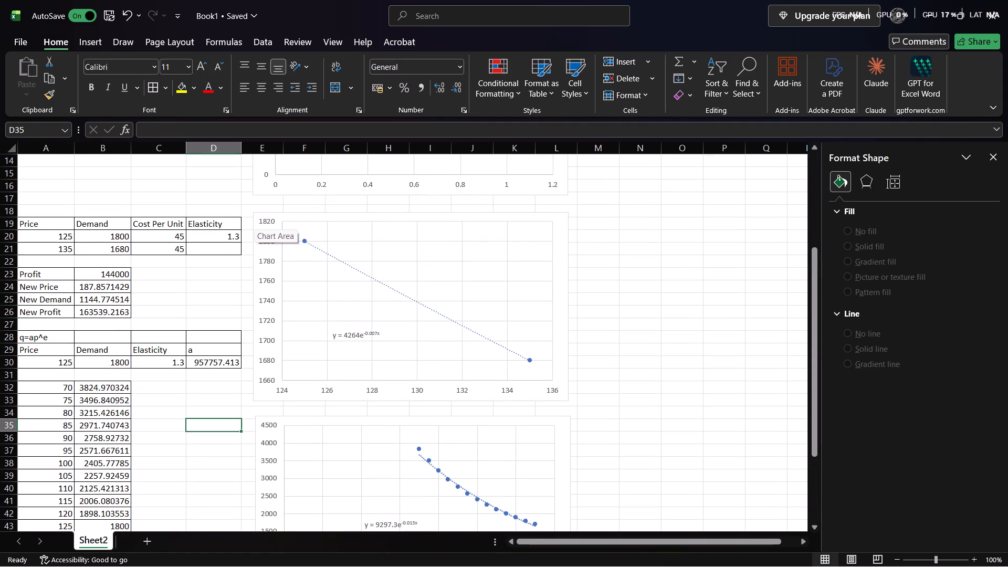
click(259, 286)
click(259, 286)
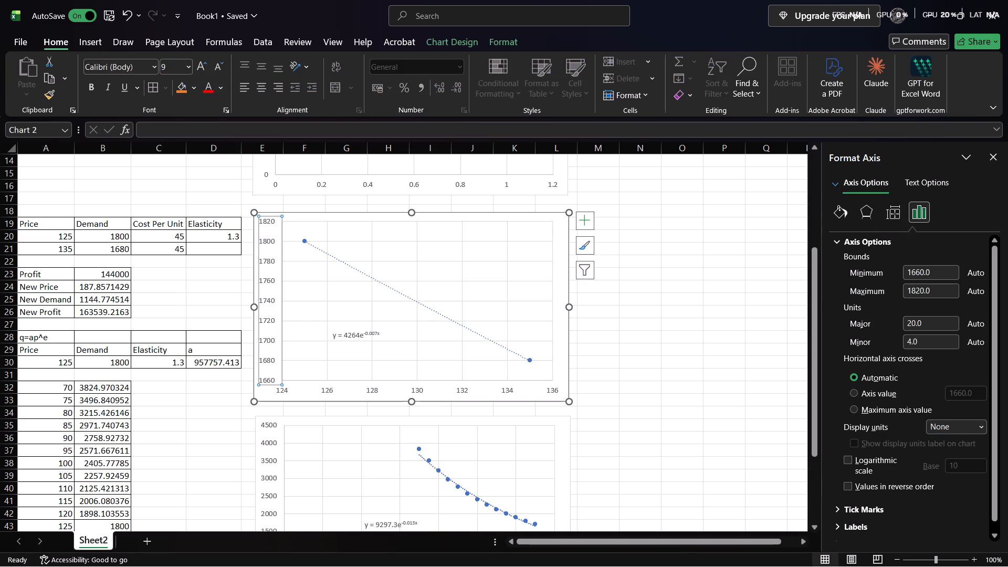
click(255, 281)
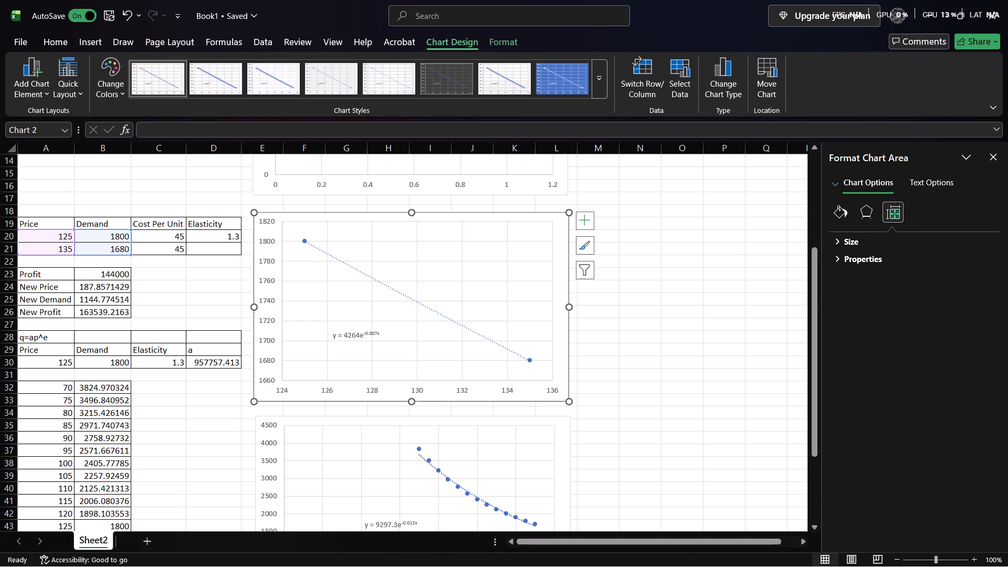
click(255, 286)
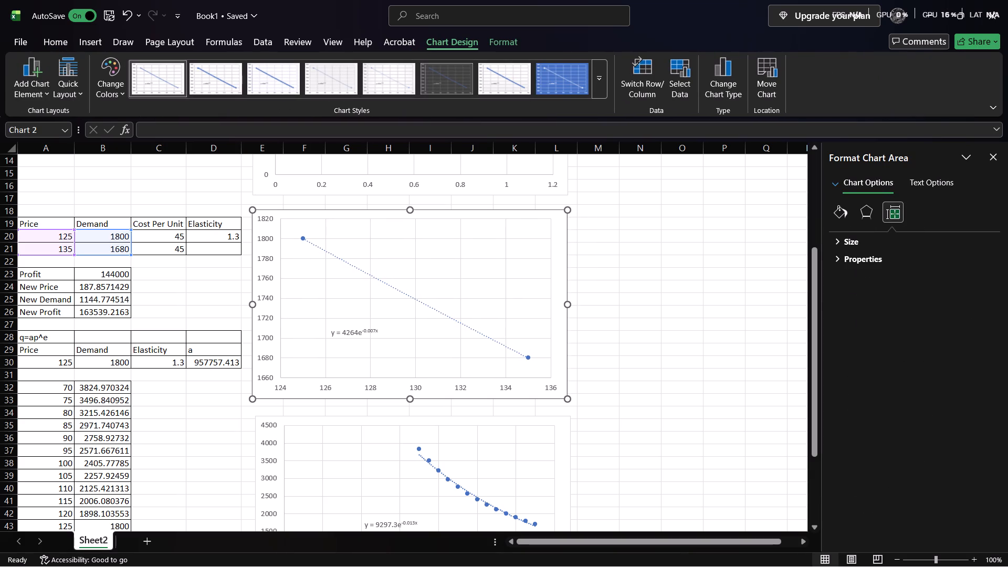
drag(260, 418, 254, 415)
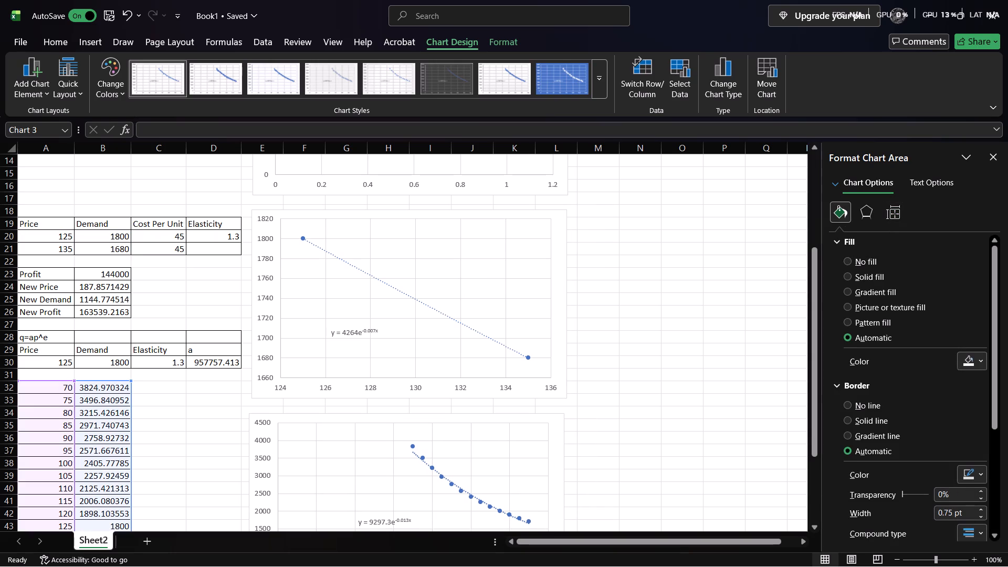
drag(254, 415, 257, 413)
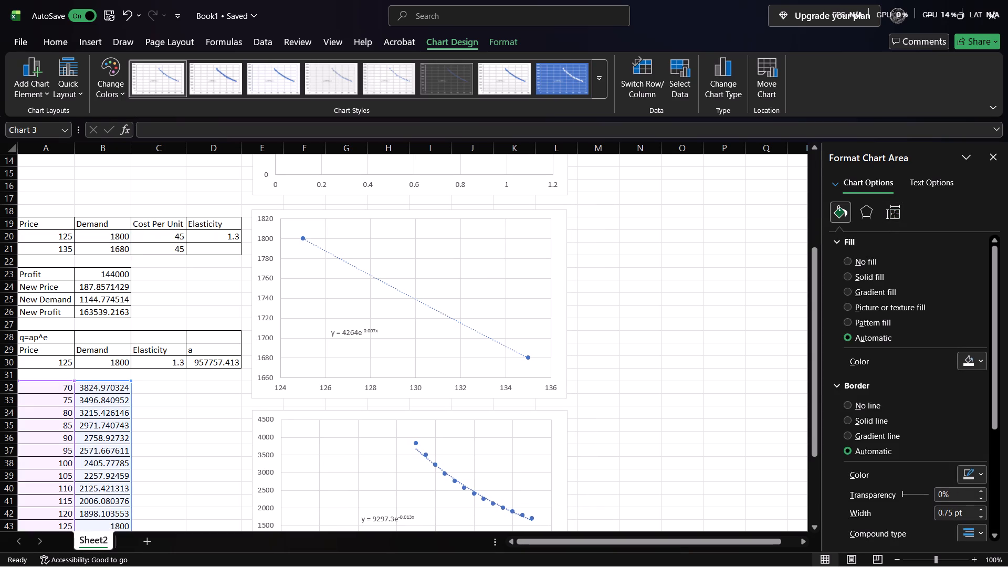
drag(257, 413, 257, 413)
click(204, 406)
click(204, 406)
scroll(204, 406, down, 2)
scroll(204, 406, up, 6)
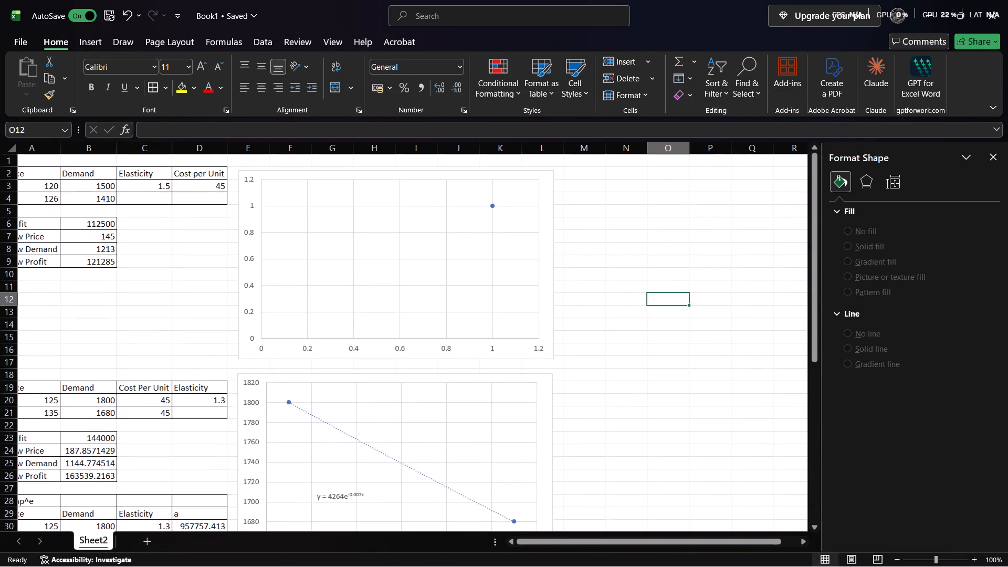
scroll(640, 379, up, 3)
scroll(640, 379, down, 5)
scroll(640, 379, up, 3)
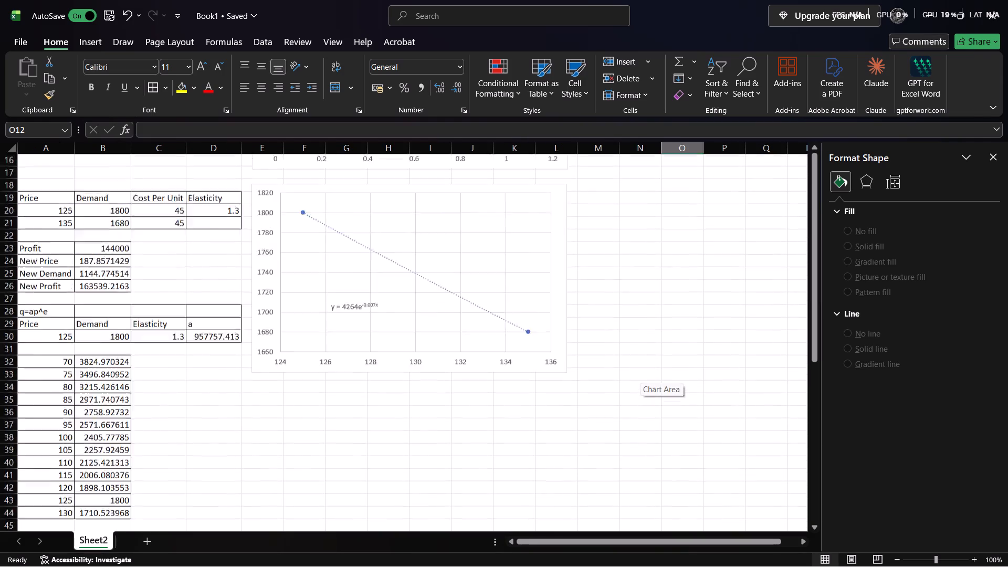
scroll(640, 379, up, 1)
click(514, 205)
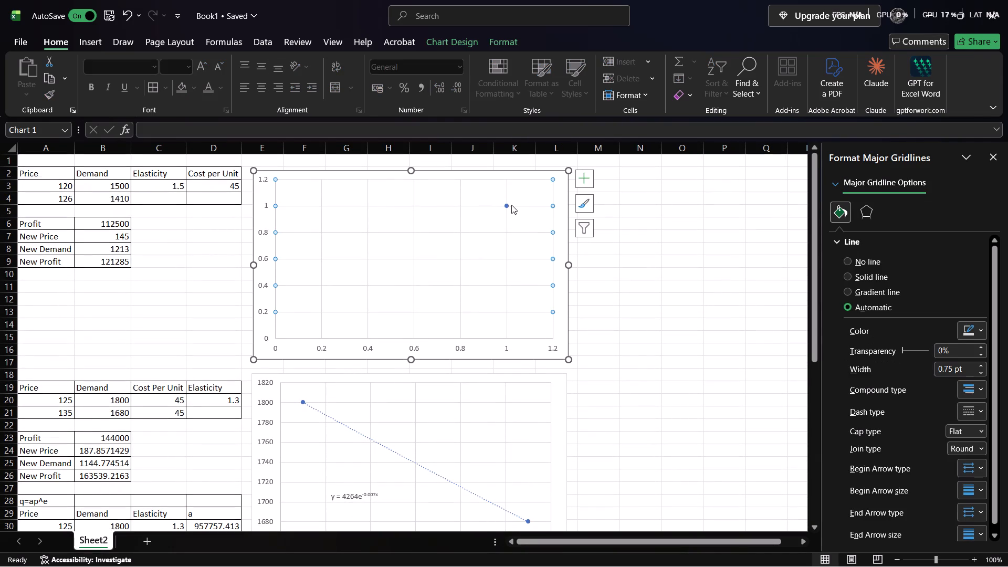
click(509, 204)
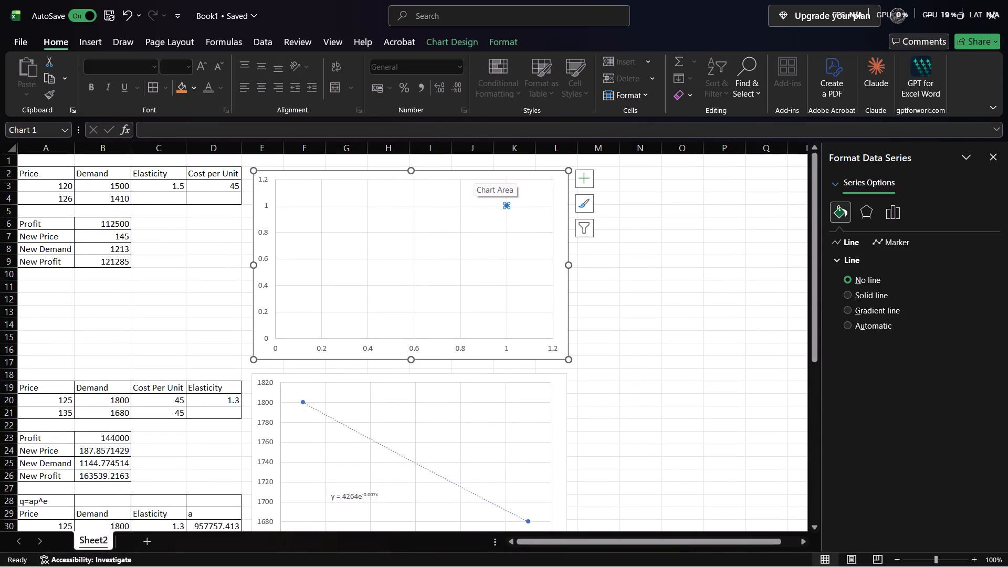
key(Delete)
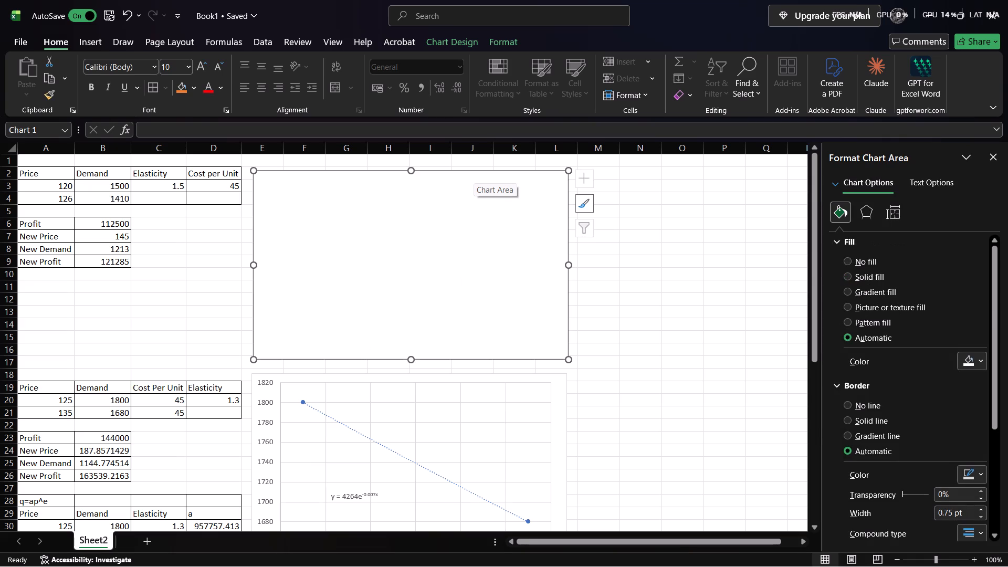
key(Delete)
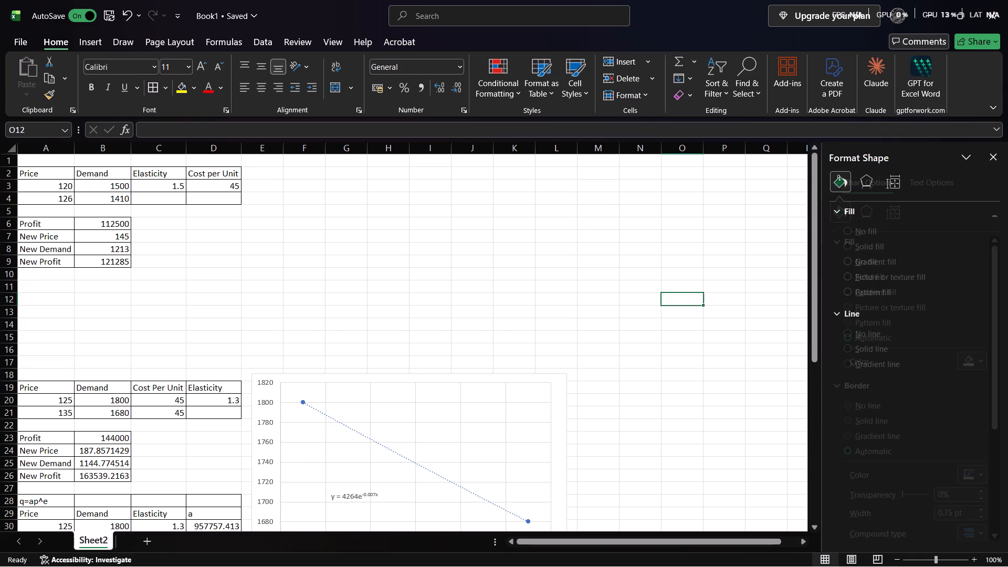
Insert a markers-only scatter chart of A3:B4 beside the first price and demand table, with its rows and columns switched.
click(58, 188)
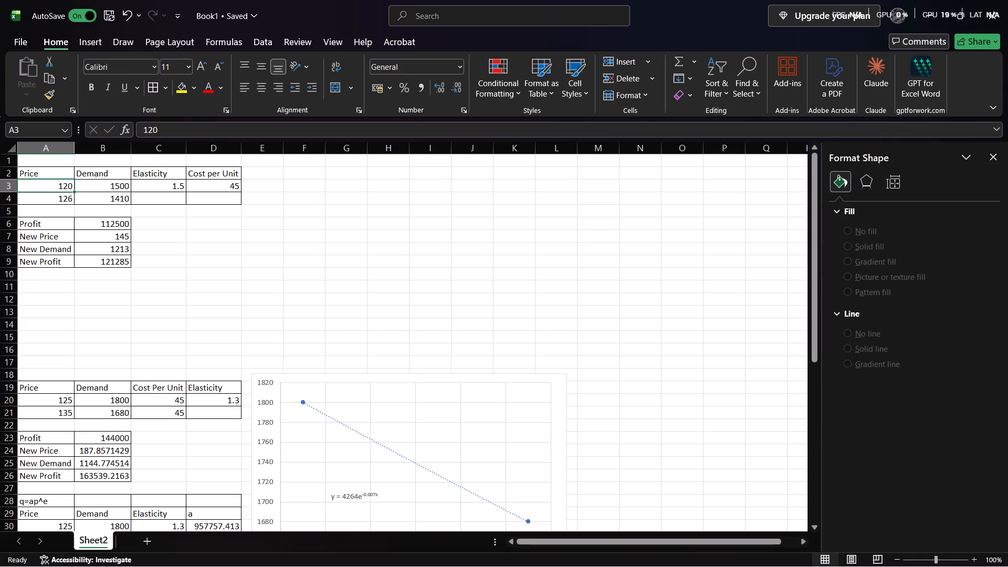
drag(58, 188, 96, 207)
click(96, 207)
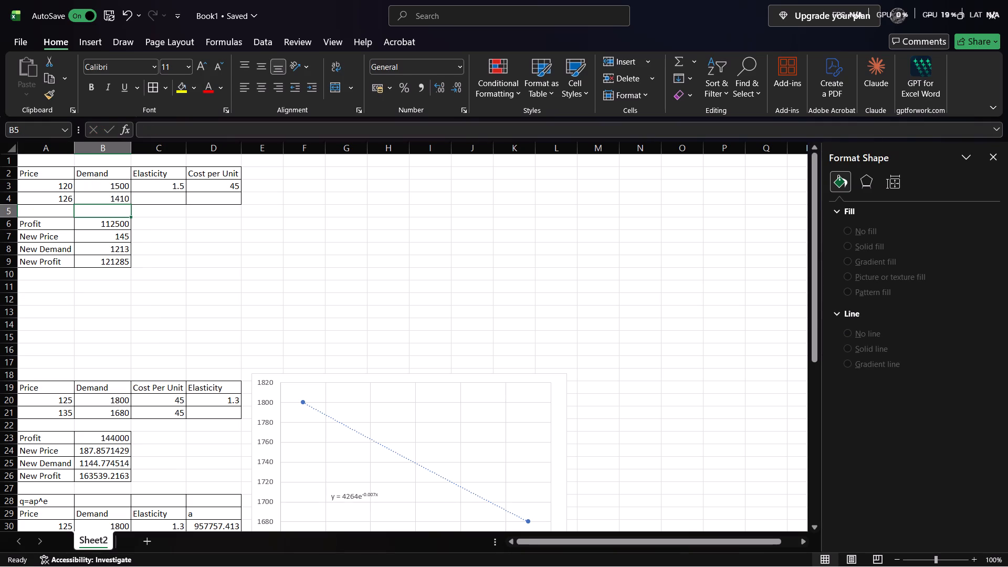
drag(51, 184, 101, 201)
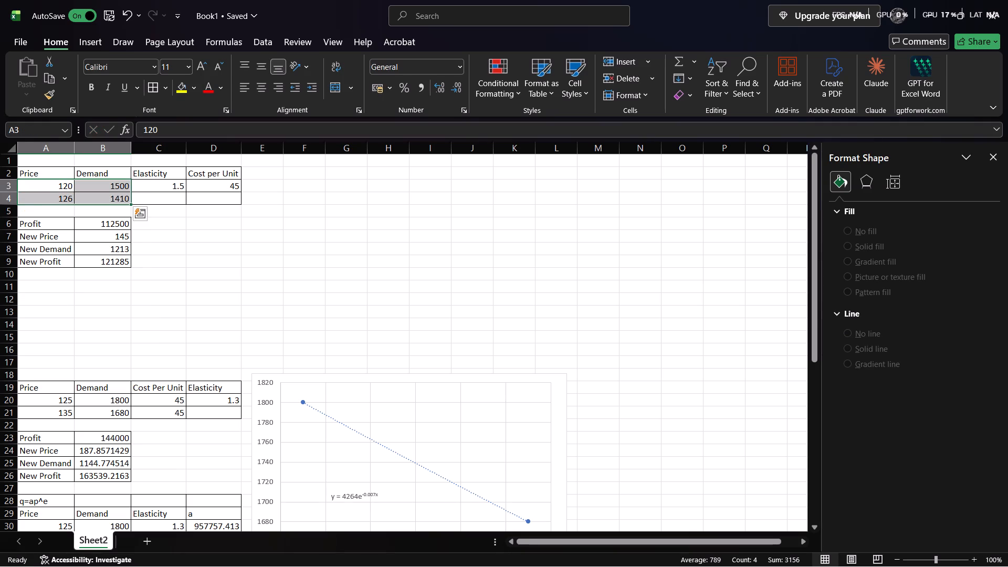
click(97, 49)
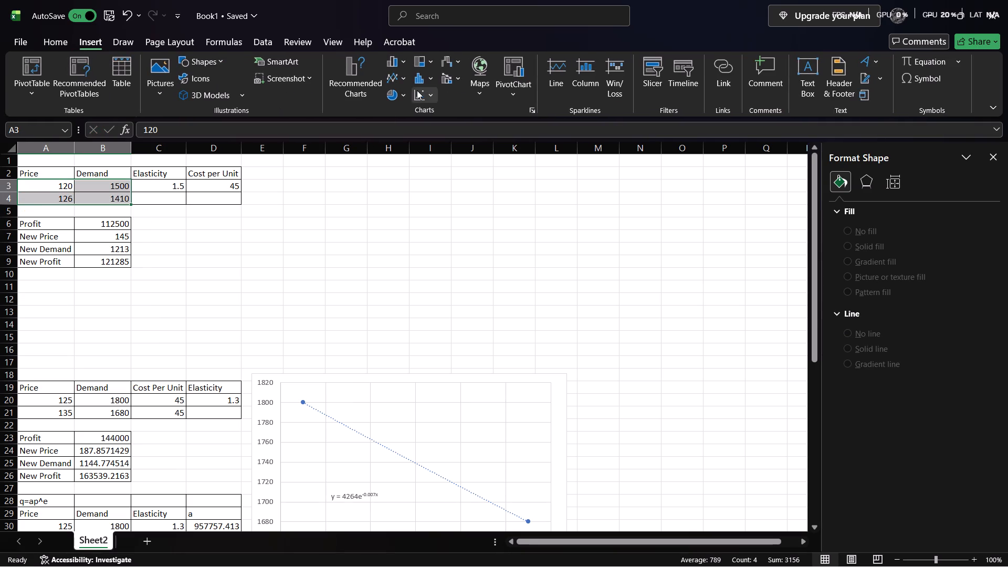
click(418, 88)
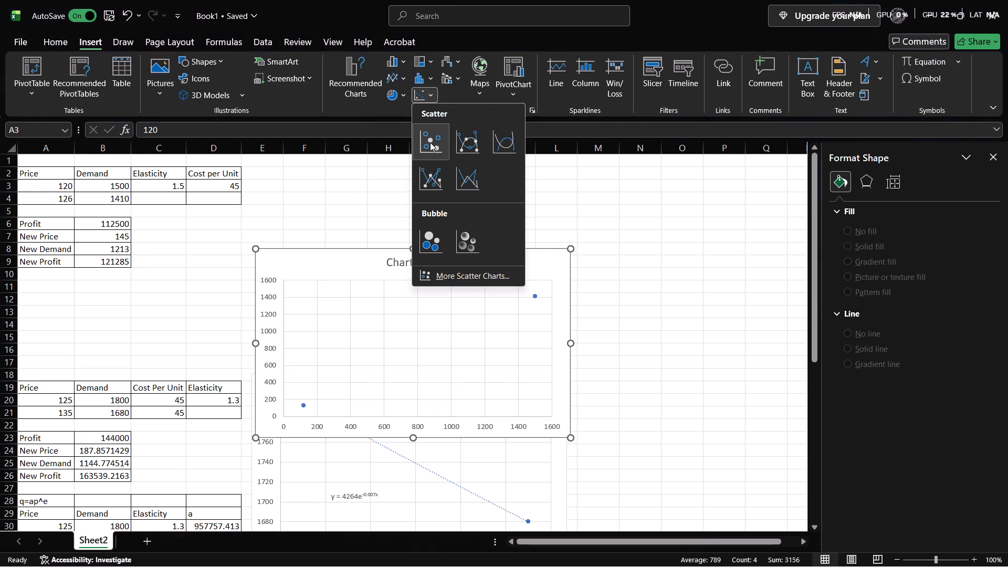
click(430, 142)
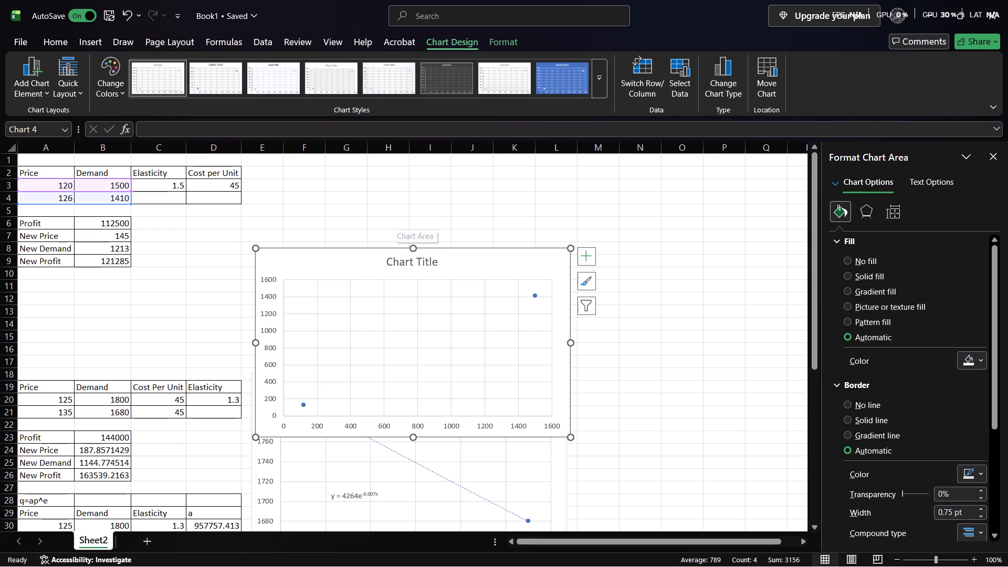
drag(467, 254, 458, 197)
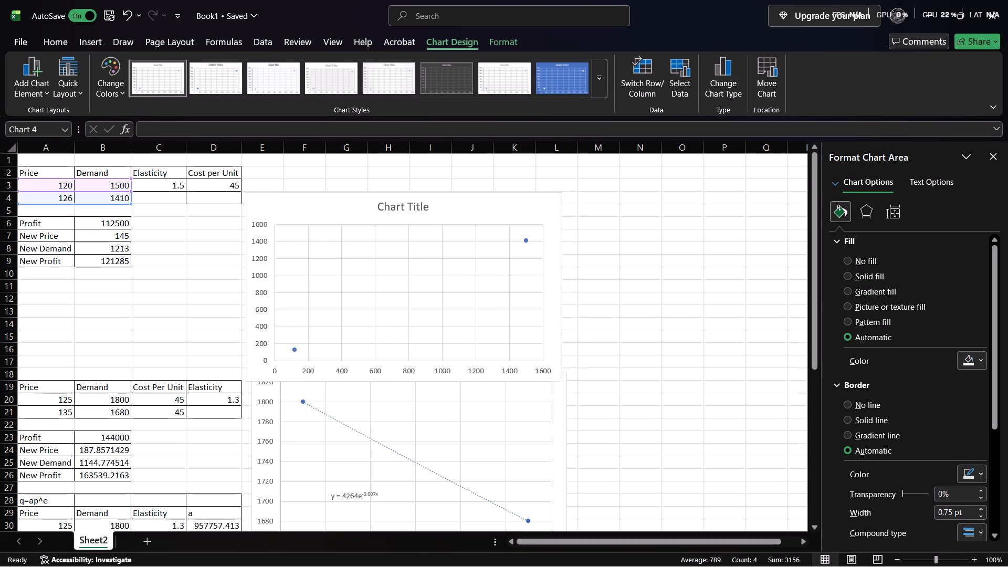
drag(458, 197, 479, 164)
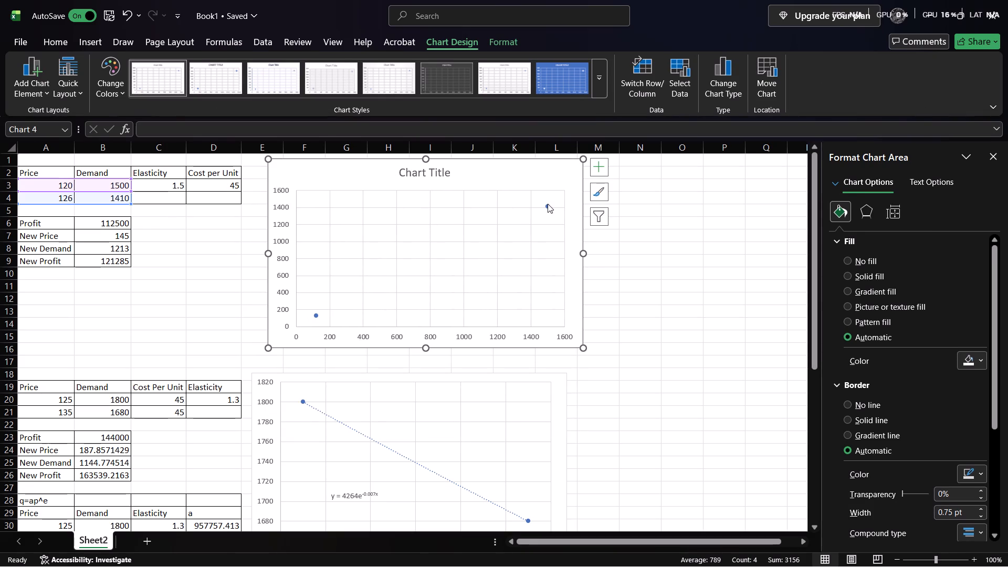
click(636, 72)
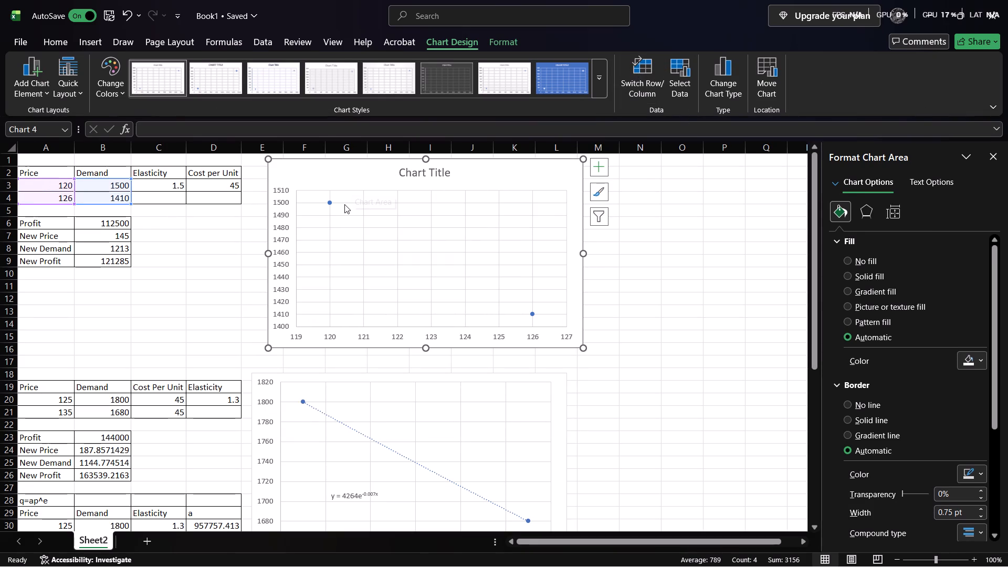
Add an exponential trendline with its equation displayed to the new chart, and place the equation label below the line in open space.
right_click(331, 203)
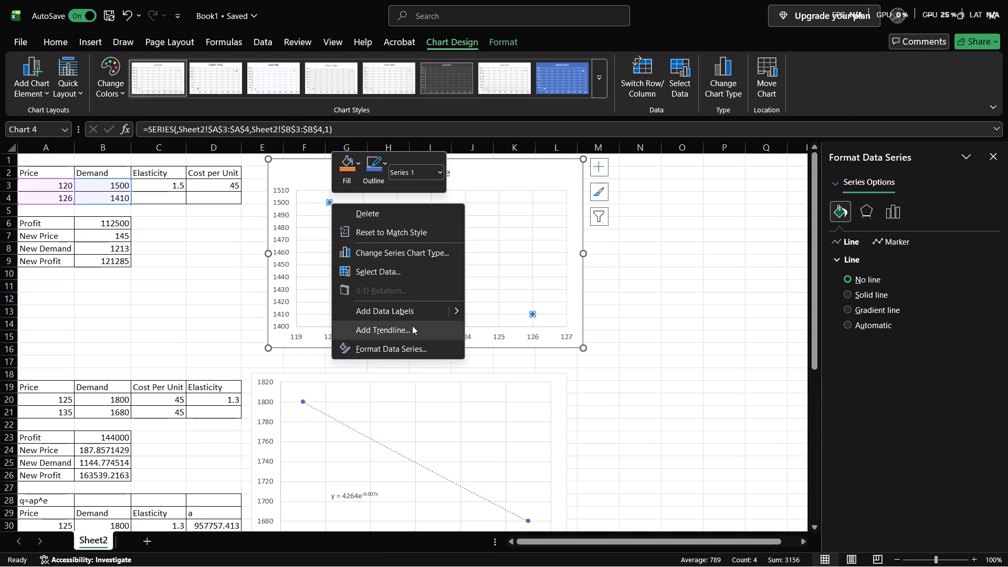
click(412, 325)
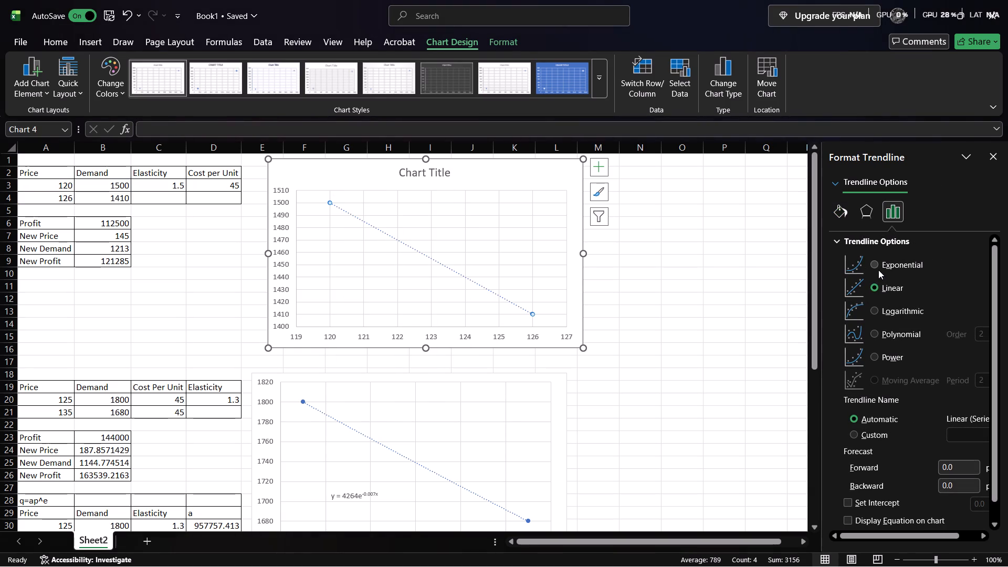
click(876, 266)
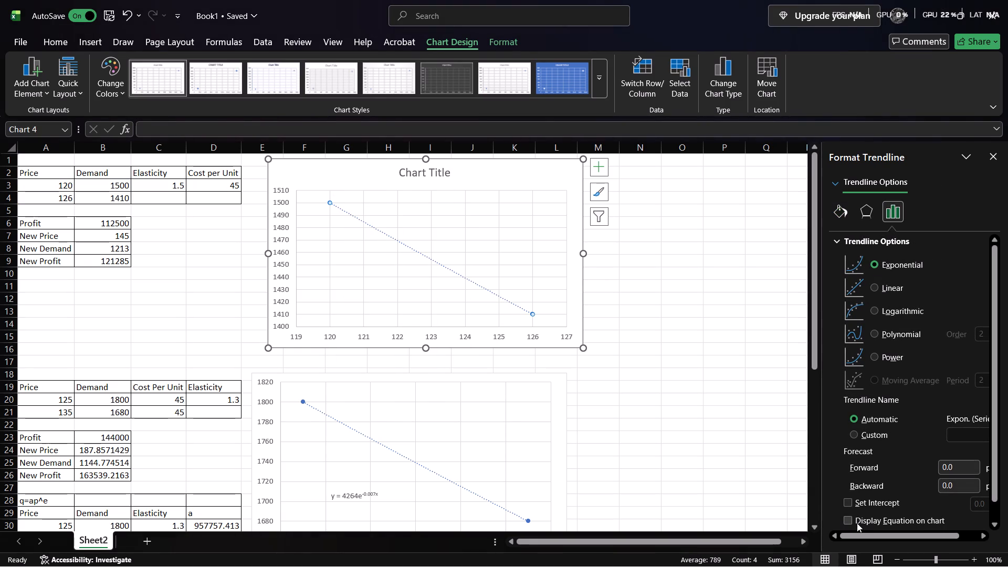
click(851, 521)
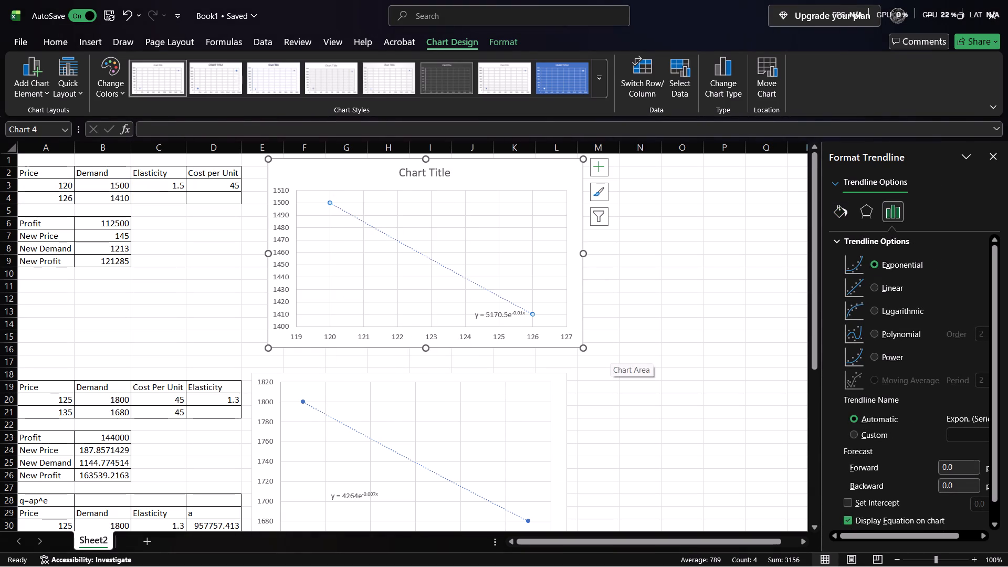
drag(501, 309, 372, 272)
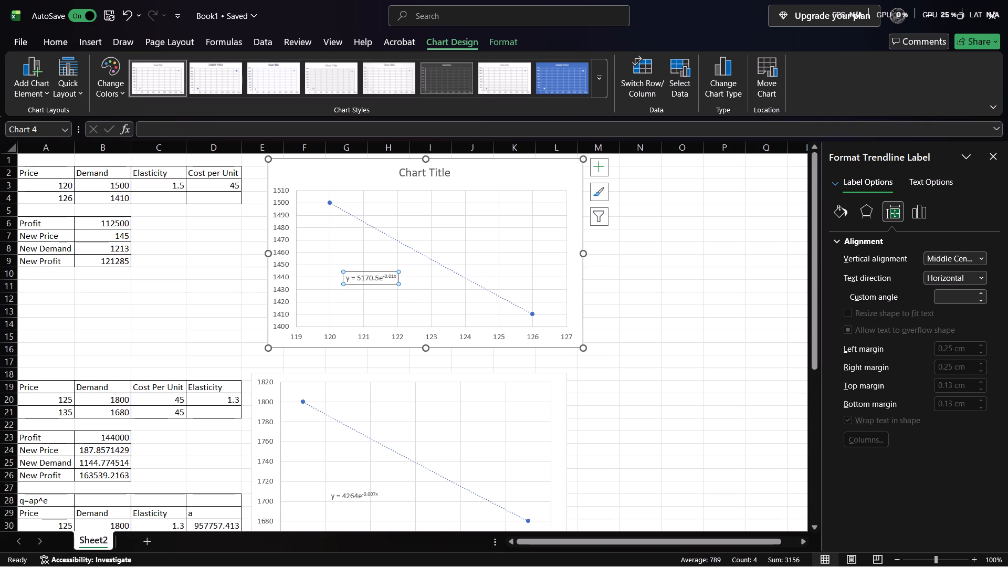
click(614, 362)
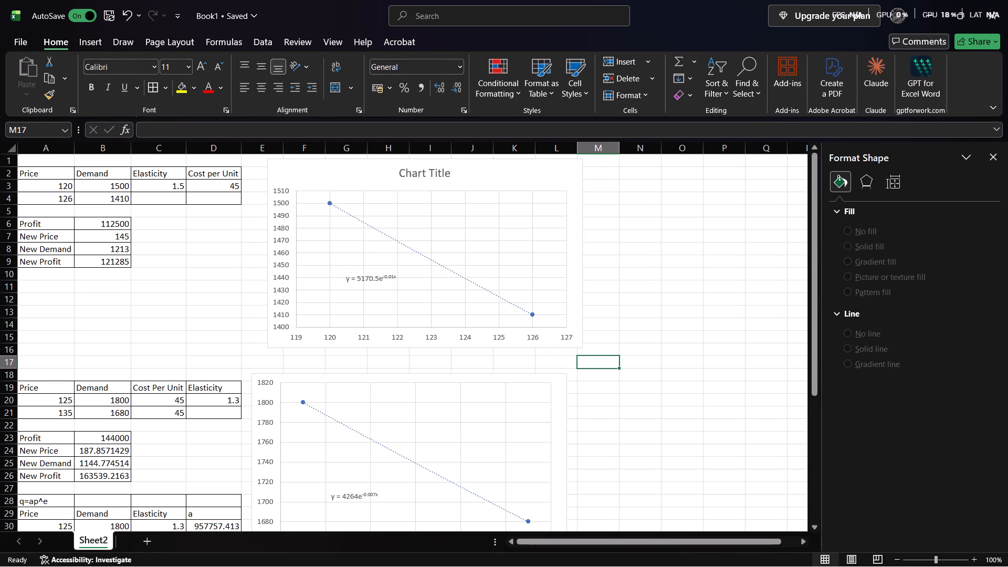
Shift the 125–135 price demand chart so its side edges line up with the new chart above it.
drag(416, 377, 434, 372)
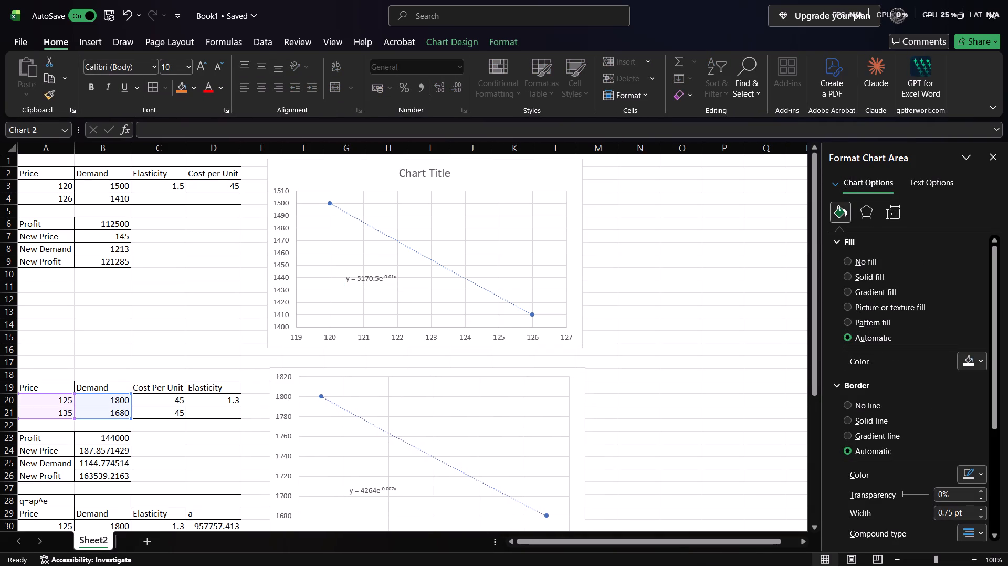
drag(434, 372, 432, 371)
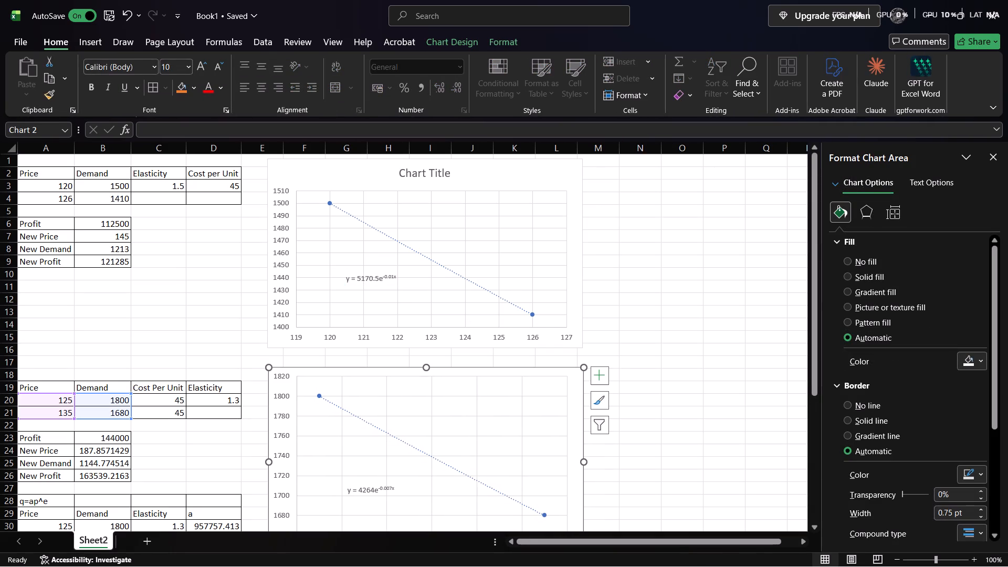
Delete the placeholder title from the new chart beside the first price and demand table.
click(418, 176)
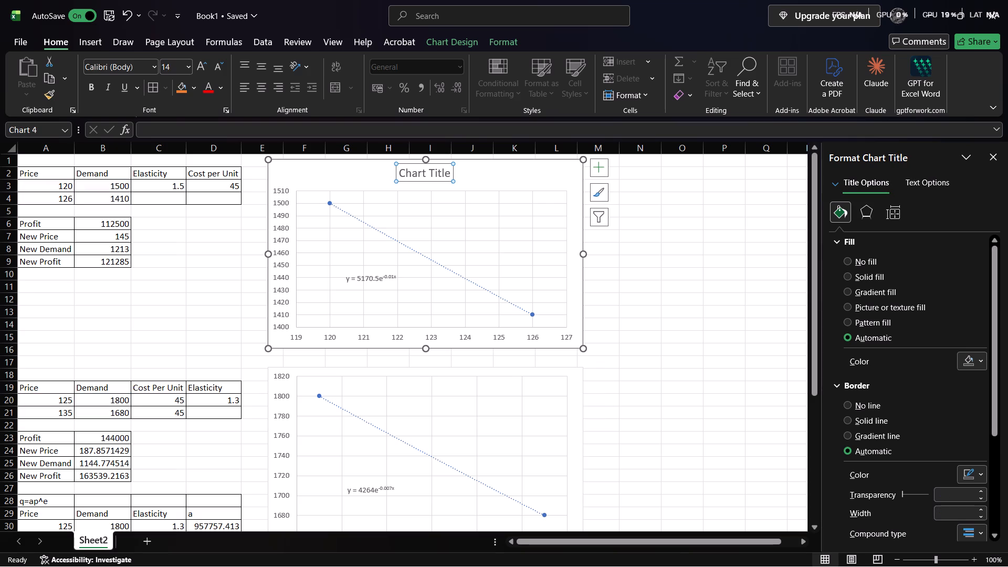
key(Delete)
Move the power-curve demand chart into line under the other charts, and nudge the middle chart up to even the spacing.
scroll(418, 176, down, 2)
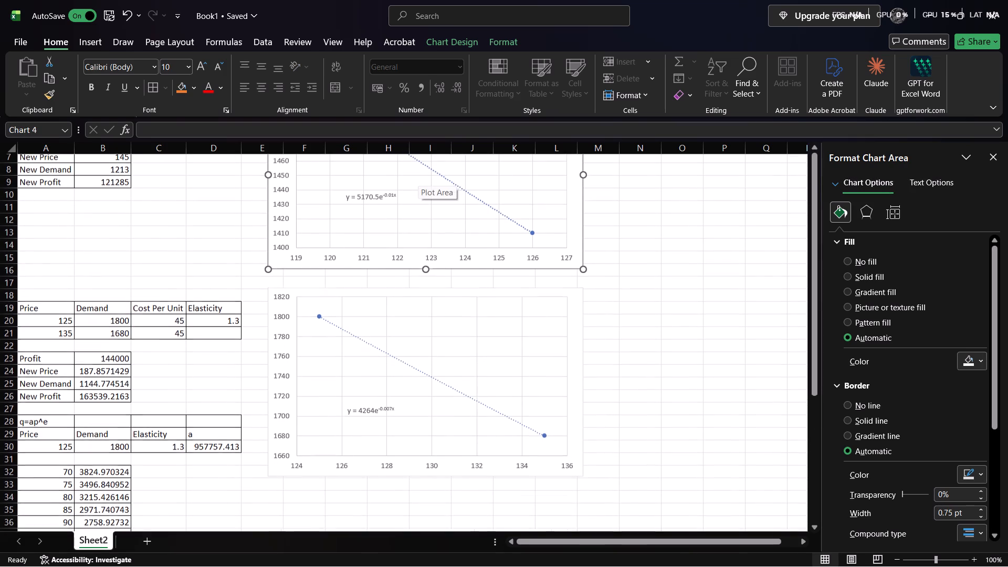
scroll(437, 327, down, 1)
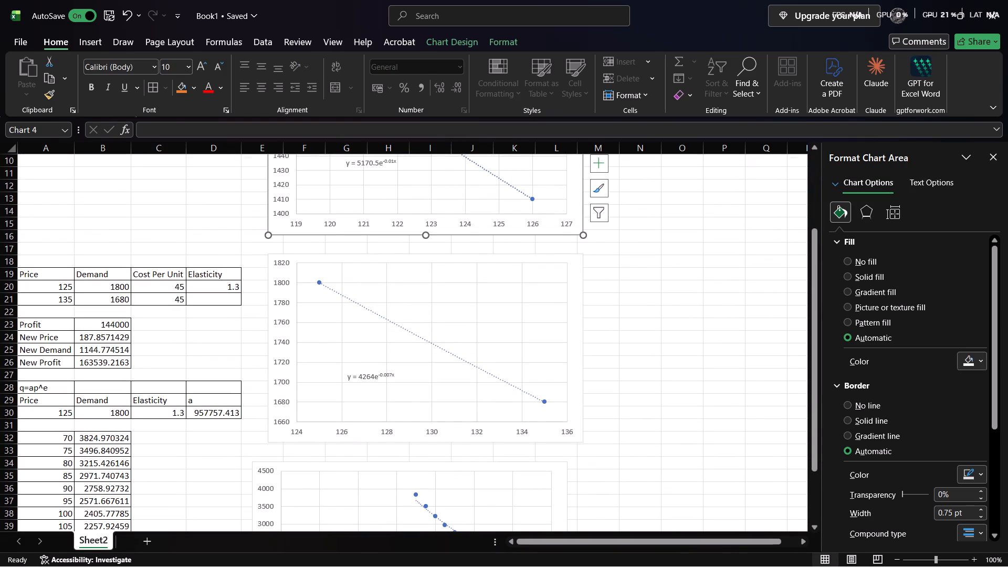
drag(318, 467, 326, 458)
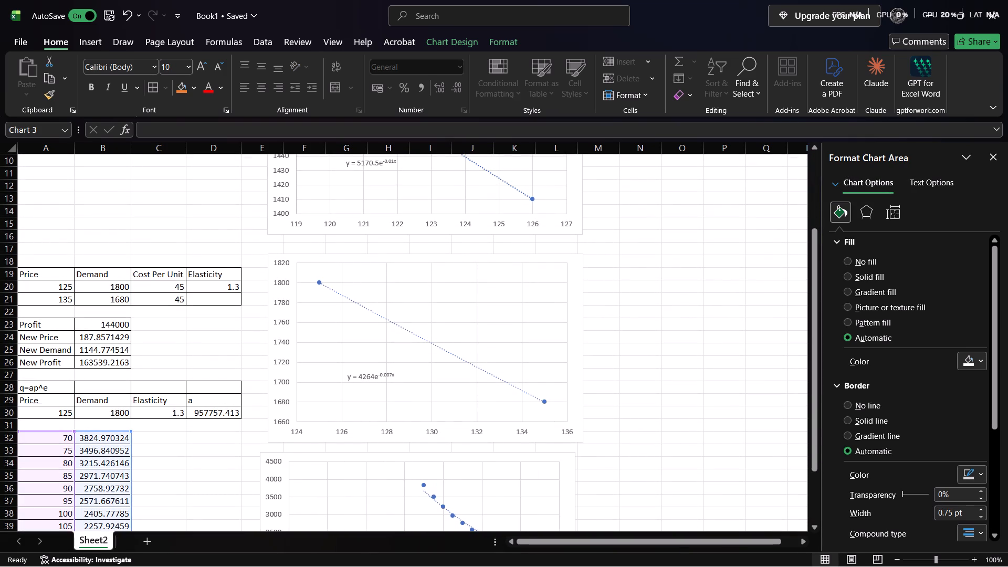
drag(326, 458, 334, 456)
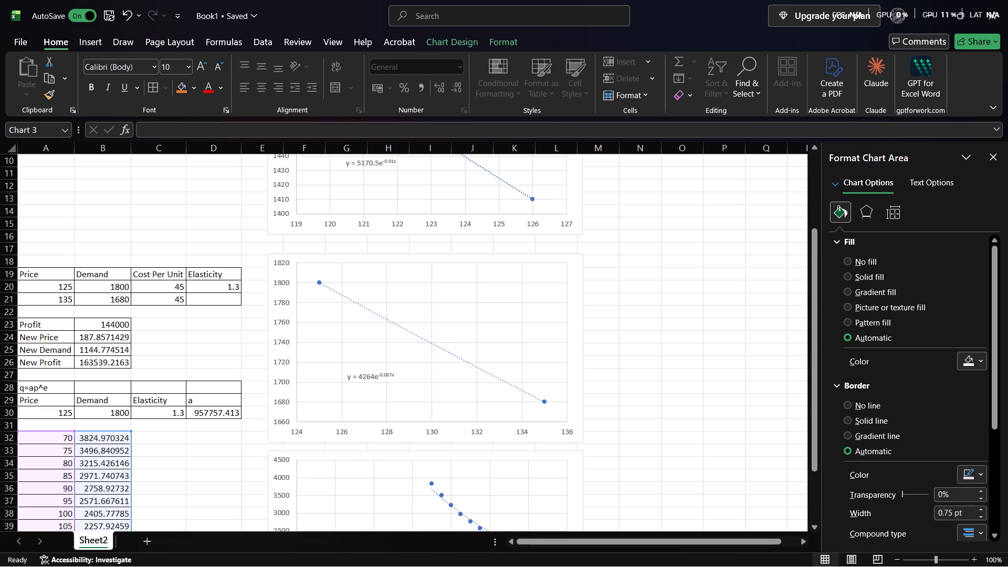
drag(334, 456, 336, 456)
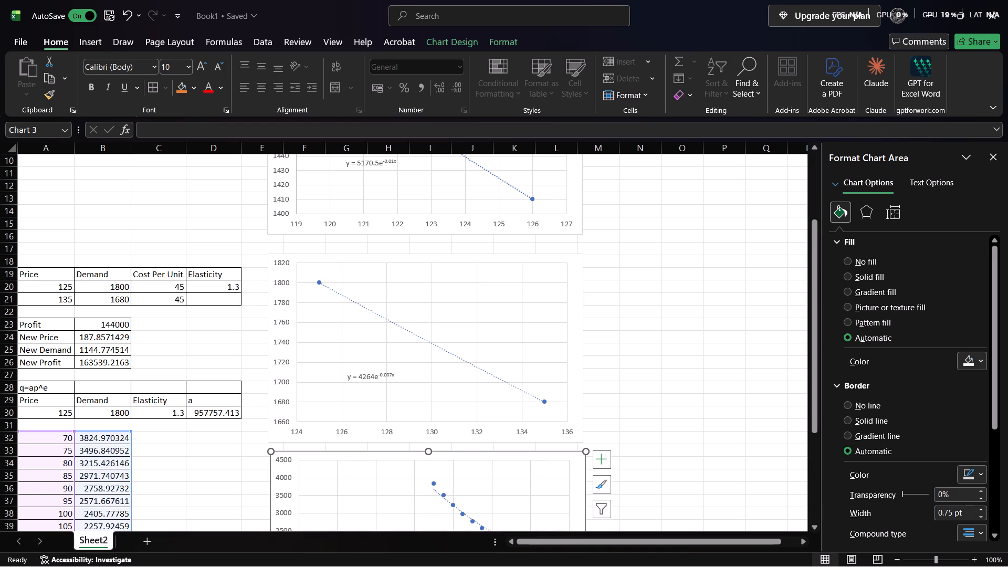
click(293, 260)
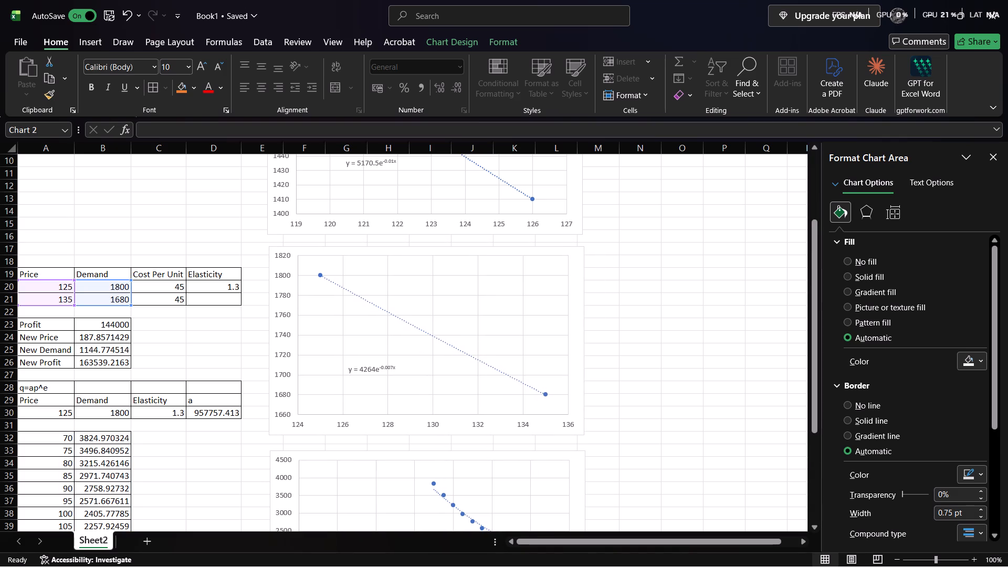